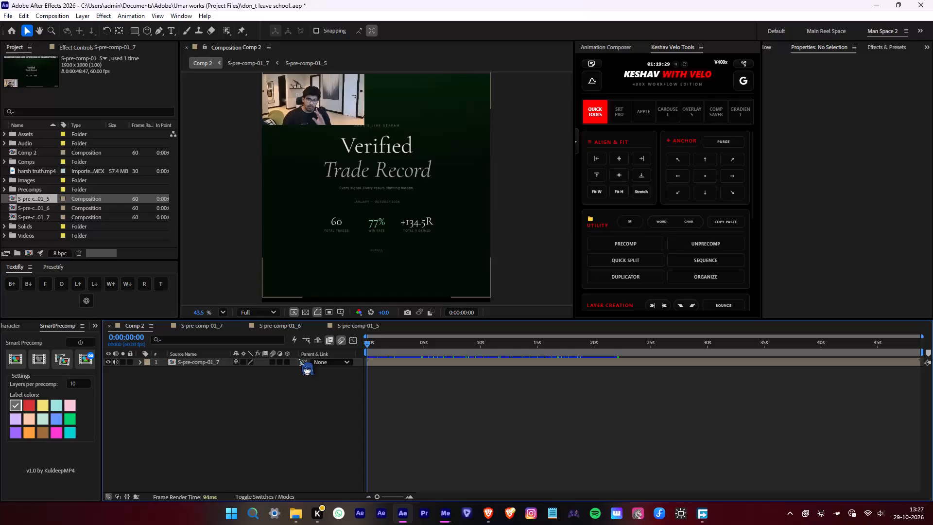
In the S-pre-comp-01_7 composition, scale the nested S-pre-comp-01_6 layer up to 143%.
{"action": "key", "text": "space"}
{"action": "left_click", "coordinate": [377, 369]}
{"action": "double_click", "coordinate": [379, 361]}
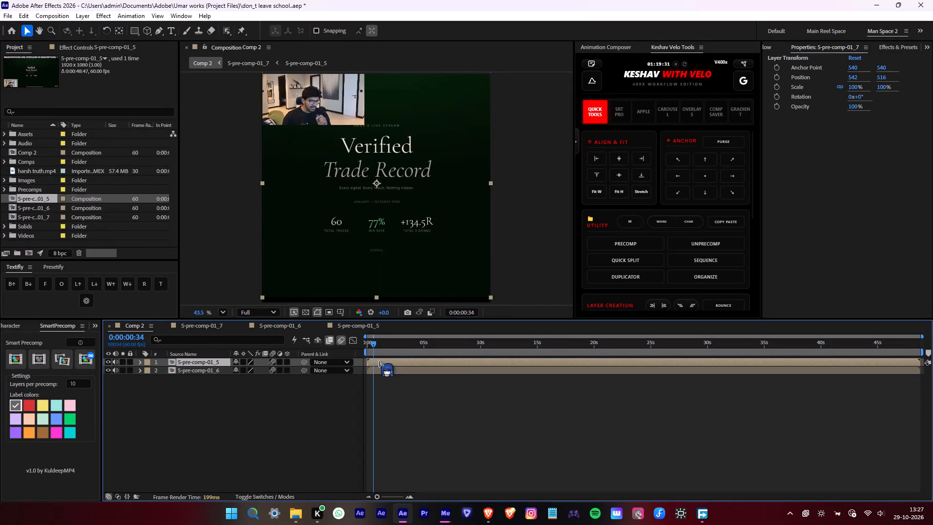
{"action": "left_click", "coordinate": [379, 368]}
{"action": "key", "text": "s"}
{"action": "left_click_drag", "start_coordinate": [248, 379], "coordinate": [253, 379]}
Lower the S-pre-comp-01_6 layer to a vertical position of 648 so its text clears the webcam video.
{"action": "left_click_drag", "start_coordinate": [879, 80], "coordinate": [884, 80]}
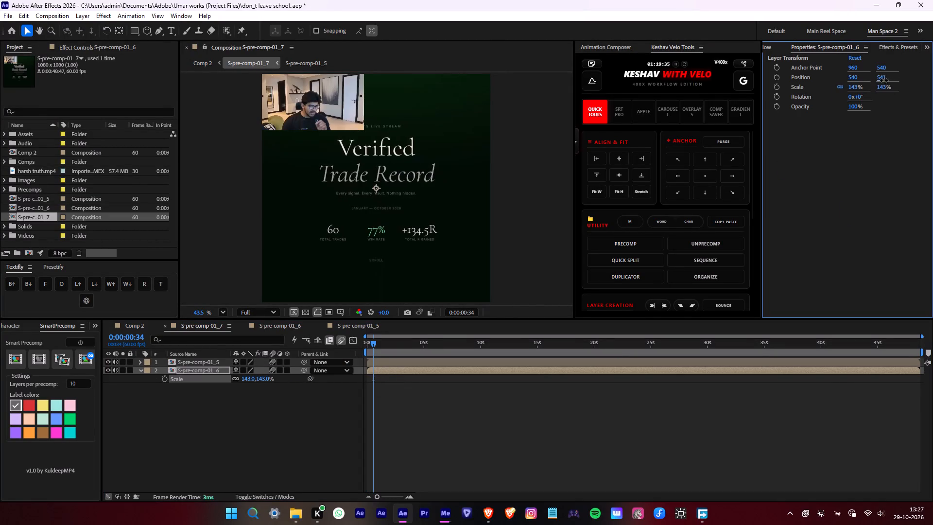
{"action": "left_click_drag", "start_coordinate": [884, 80], "coordinate": [932, 81]}
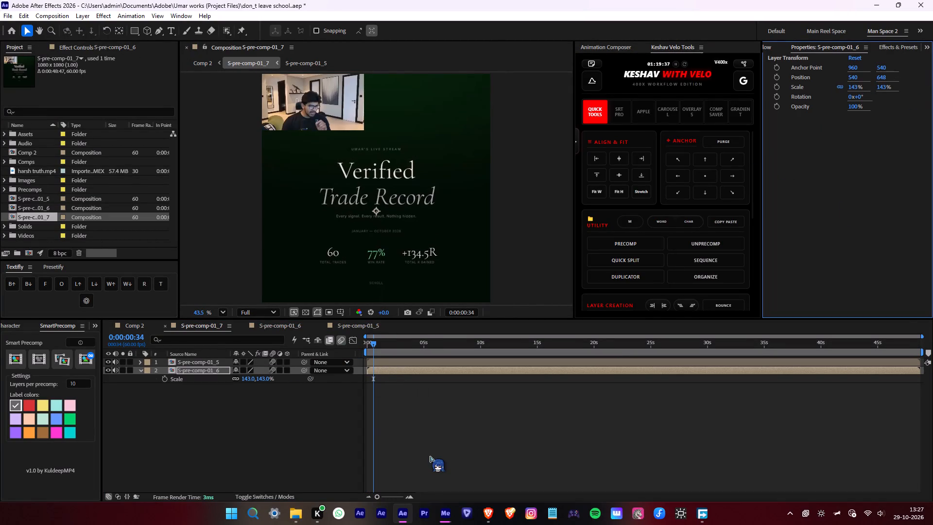
{"action": "left_click", "coordinate": [430, 456]}
Return to Comp 2 and close the timelines of the three S-pre-comp compositions.
{"action": "left_click", "coordinate": [135, 325]}
{"action": "triple_click", "coordinate": [165, 328]}
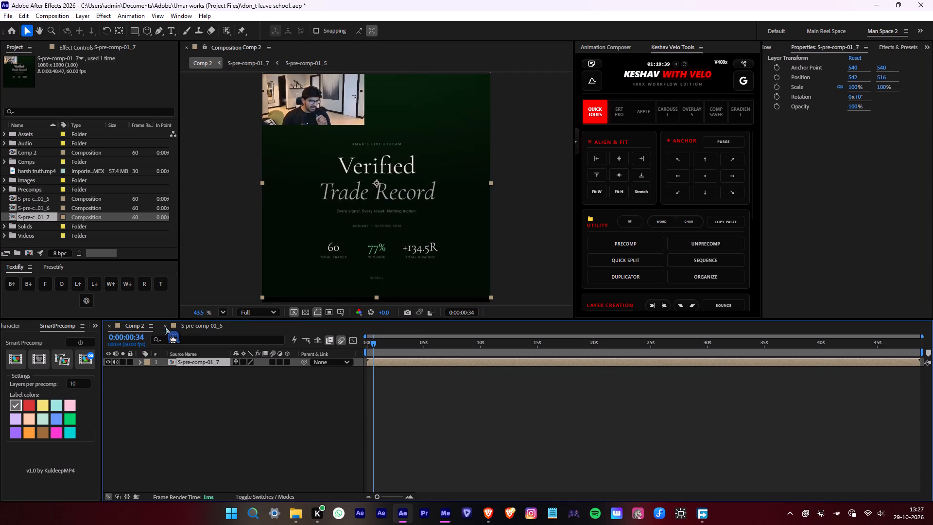
{"action": "left_click", "coordinate": [165, 328]}
{"action": "left_click", "coordinate": [240, 405]}
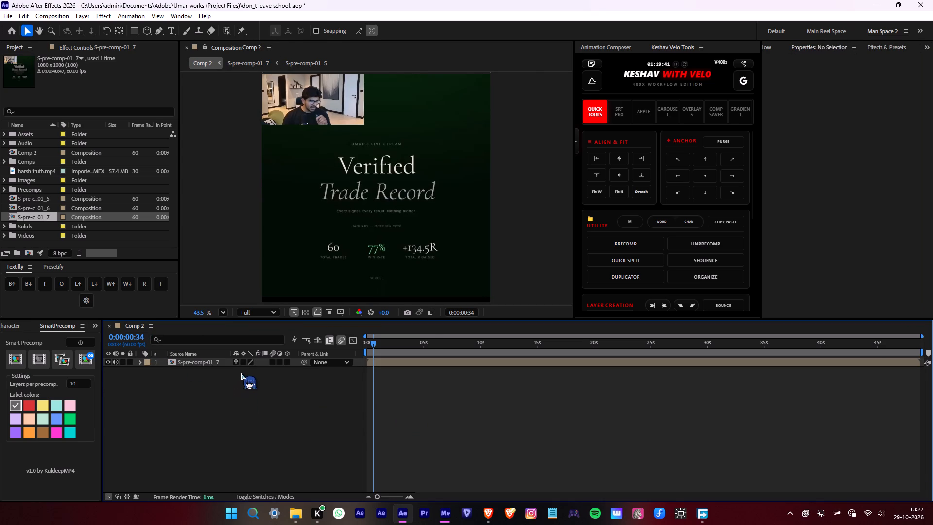
Check the last and first frames of Comp 2.
{"action": "key", "text": "j"}
{"action": "type", "text": "jjjjjjjk"}
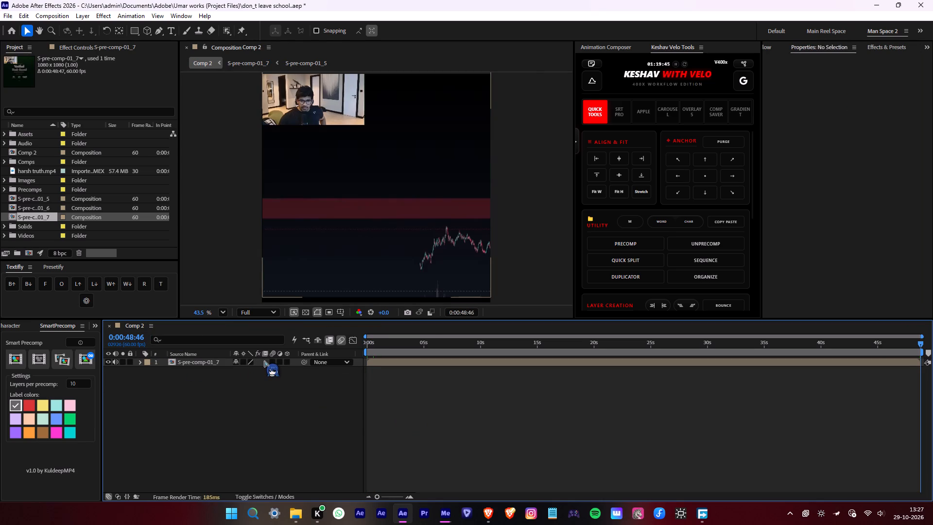
{"action": "key", "text": "j"}
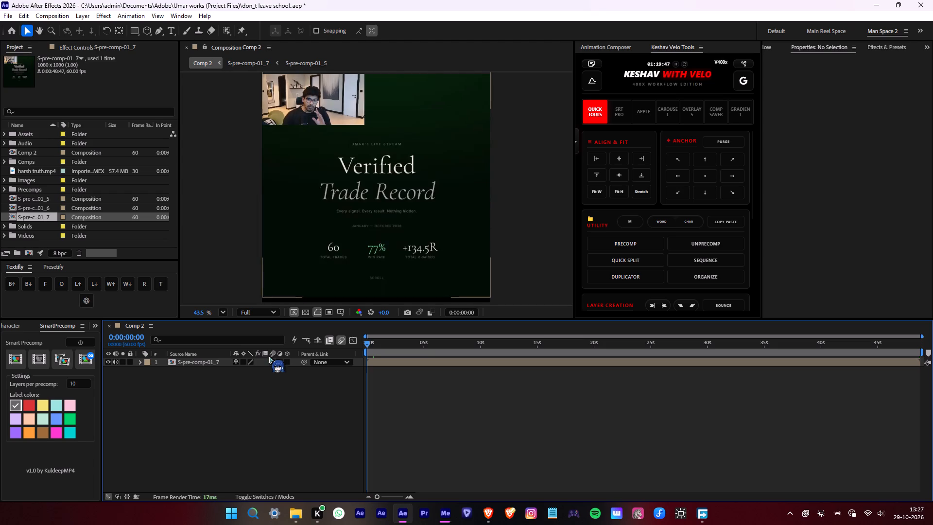
Reveal the audio waveform of the S-pre-comp-01_7 layer and play Comp 2 briefly from the start.
{"action": "left_click", "coordinate": [358, 372]}
{"action": "left_click", "coordinate": [373, 365]}
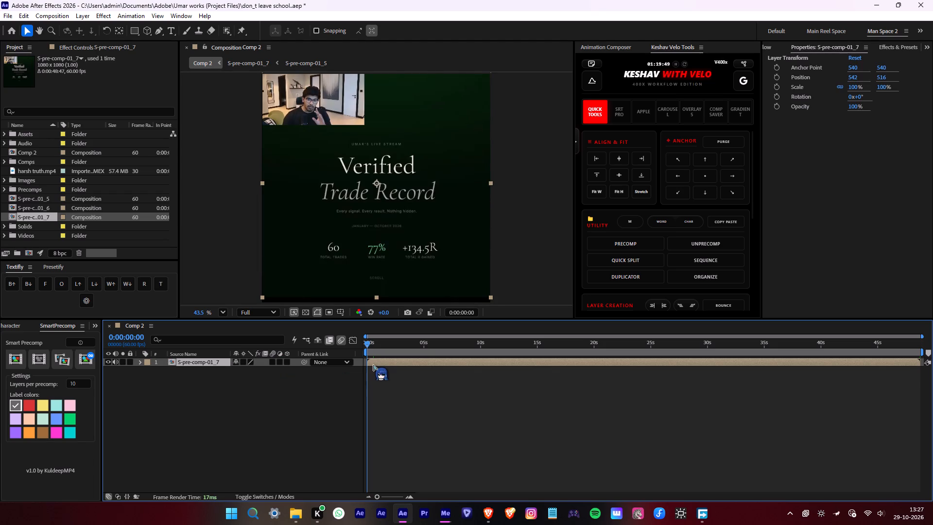
{"action": "type", "text": "ll"}
{"action": "left_click_drag", "start_coordinate": [375, 350], "coordinate": [229, 385]}
{"action": "key", "text": "space"}
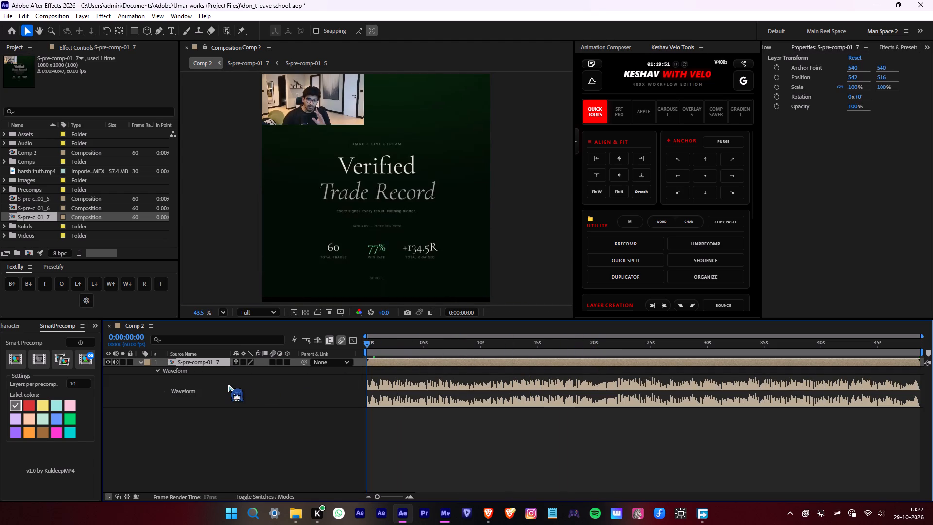
{"action": "key", "text": "space"}
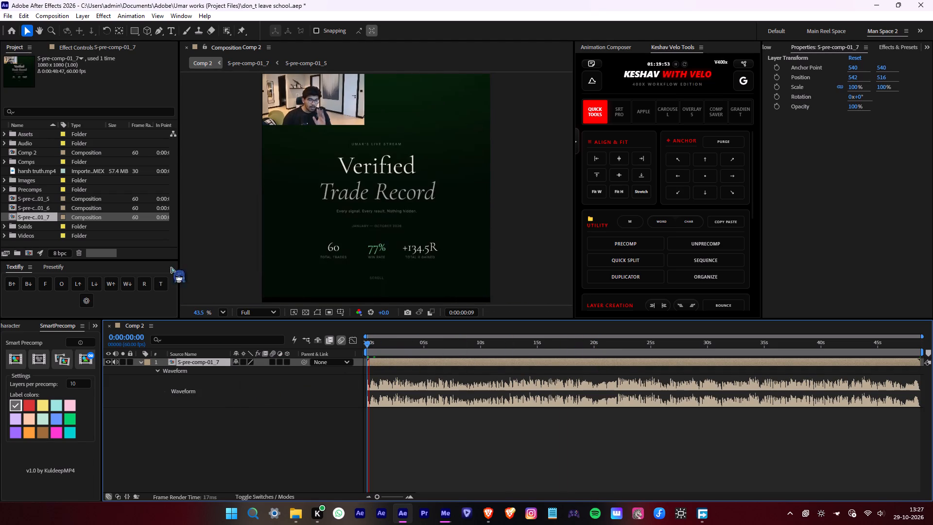
Purge the cache, deleting all disk cache files for all versions.
{"action": "left_click", "coordinate": [29, 19]}
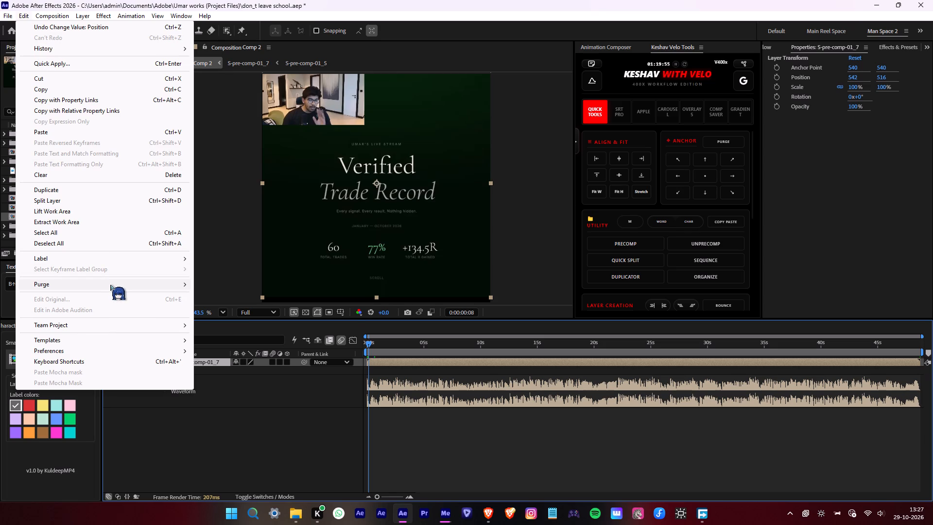
{"action": "left_click", "coordinate": [241, 300]}
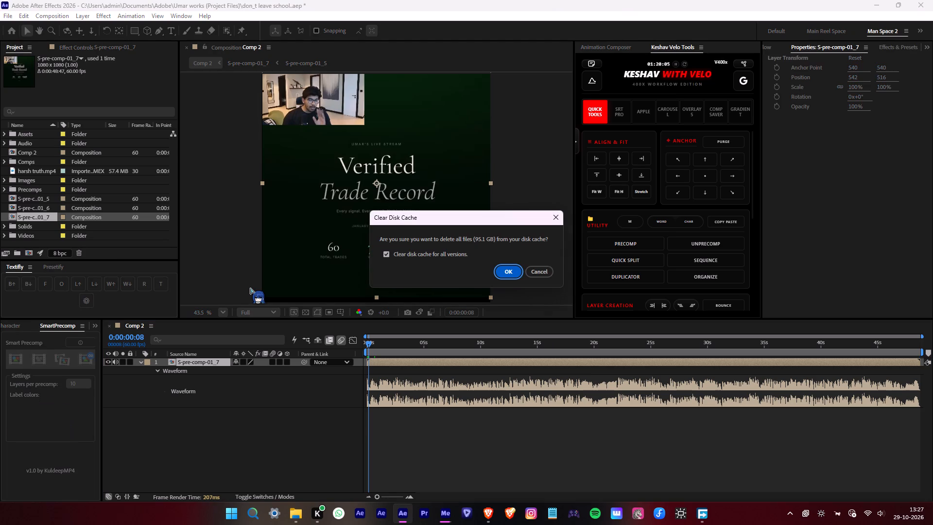
{"action": "left_click", "coordinate": [523, 268]}
{"action": "left_click", "coordinate": [517, 270]}
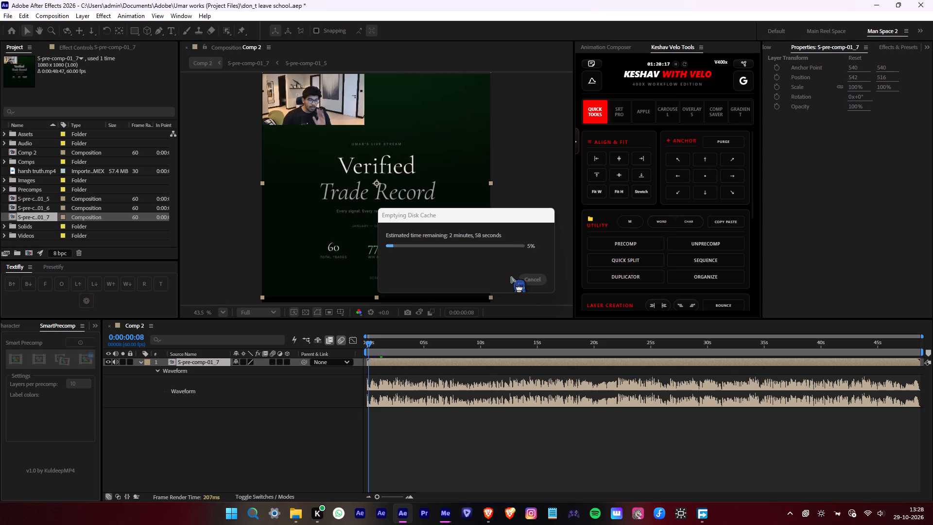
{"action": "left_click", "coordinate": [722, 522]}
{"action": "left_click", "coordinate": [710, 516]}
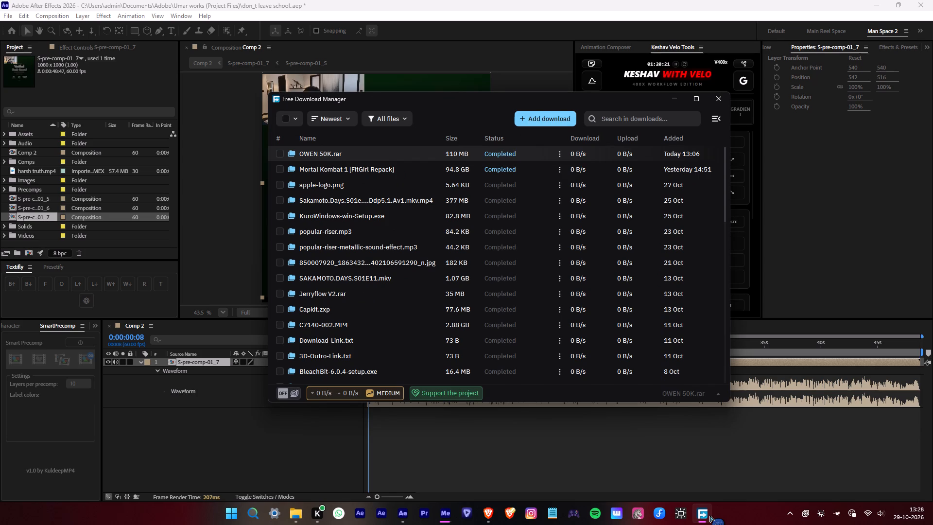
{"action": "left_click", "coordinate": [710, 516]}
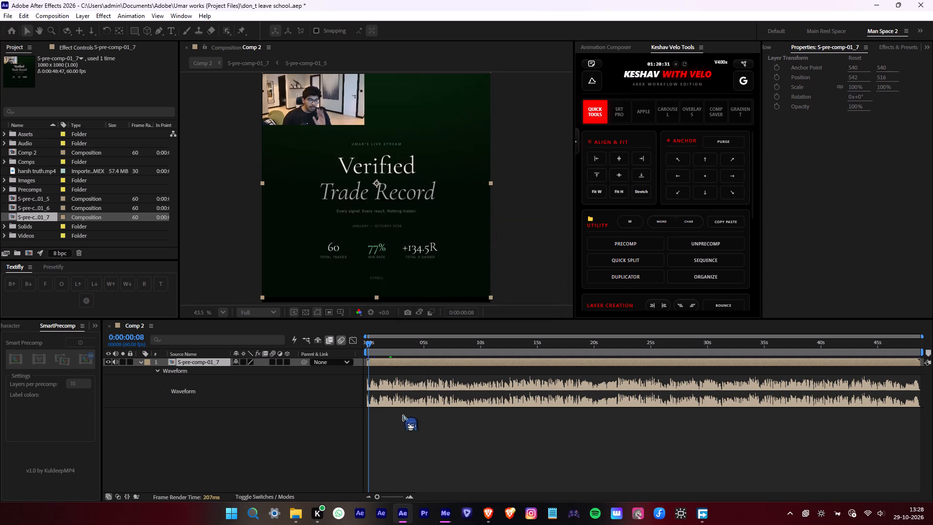
Switch to Adobe Media Encoder to check the Comp 1 export's progress, and return to After Effects.
{"action": "left_click", "coordinate": [441, 514]}
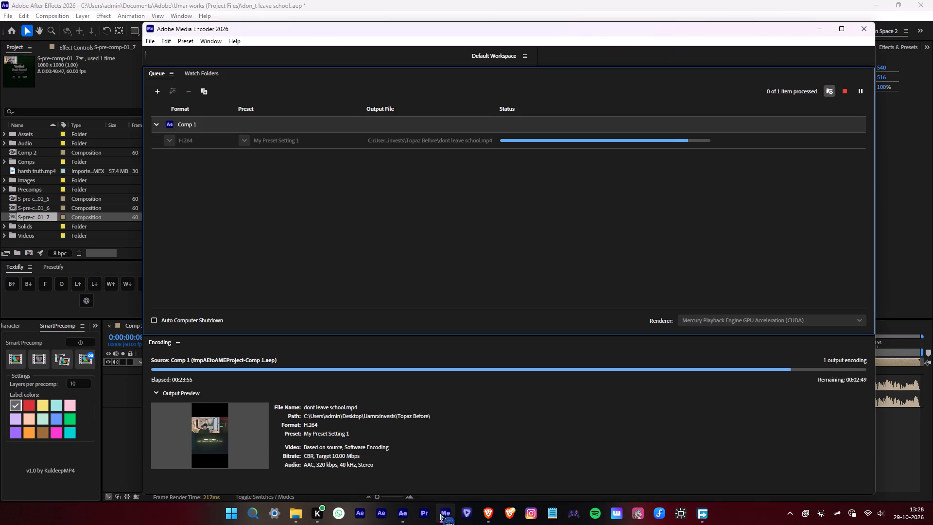
{"action": "left_click", "coordinate": [441, 514]}
Set Comp 2's preview resolution to Third.
{"action": "left_click", "coordinate": [438, 439]}
{"action": "left_click", "coordinate": [262, 312]}
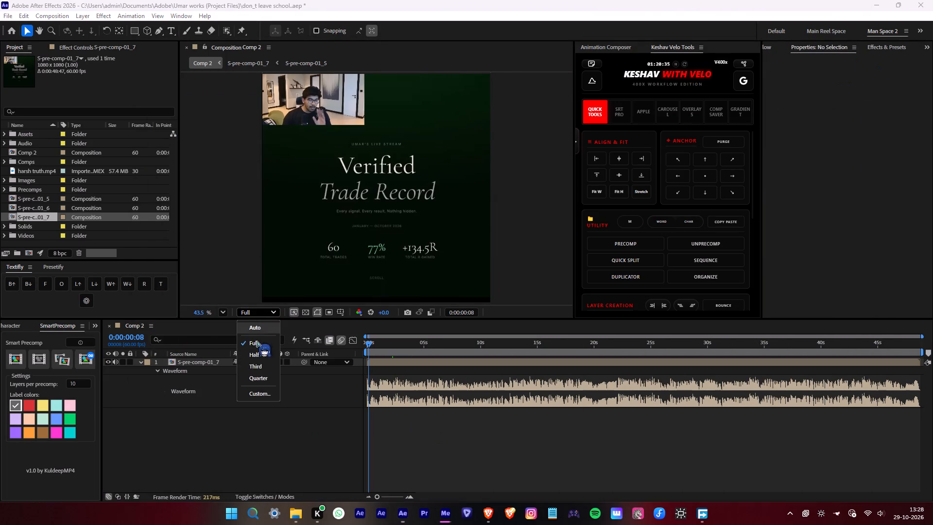
{"action": "left_click", "coordinate": [255, 367]}
Scrub through the first seconds of Comp 2 and play it back from the start to review the trade record section.
{"action": "left_click_drag", "start_coordinate": [371, 341], "coordinate": [393, 343]}
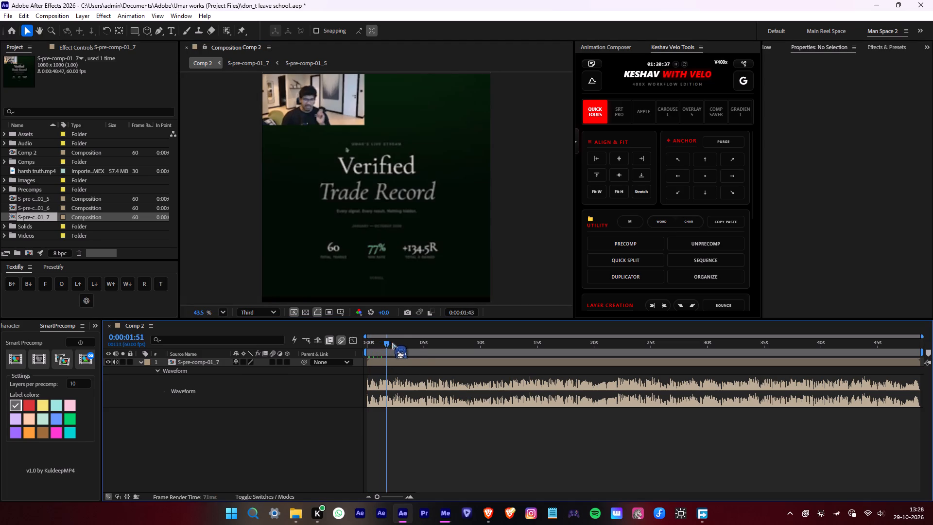
{"action": "left_click_drag", "start_coordinate": [393, 343], "coordinate": [389, 367]}
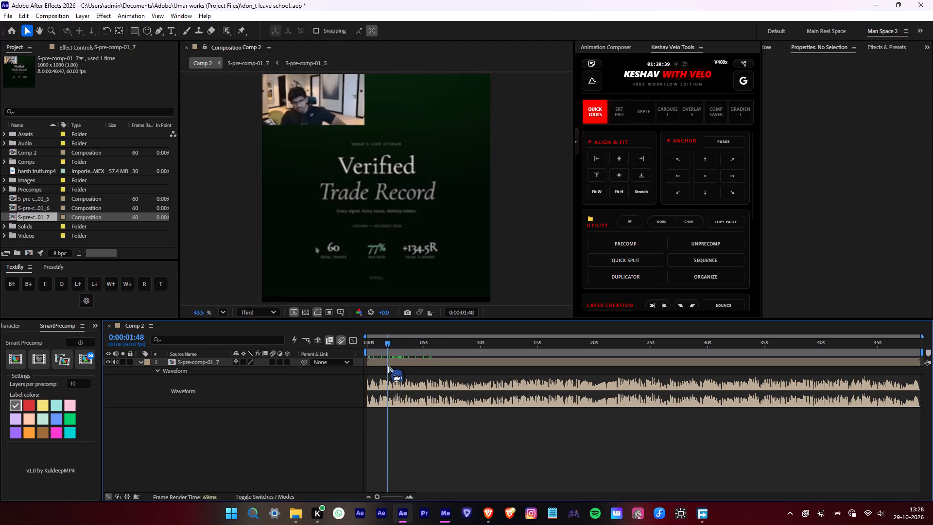
{"action": "left_click_drag", "start_coordinate": [389, 367], "coordinate": [349, 367]}
{"action": "key", "text": "space"}
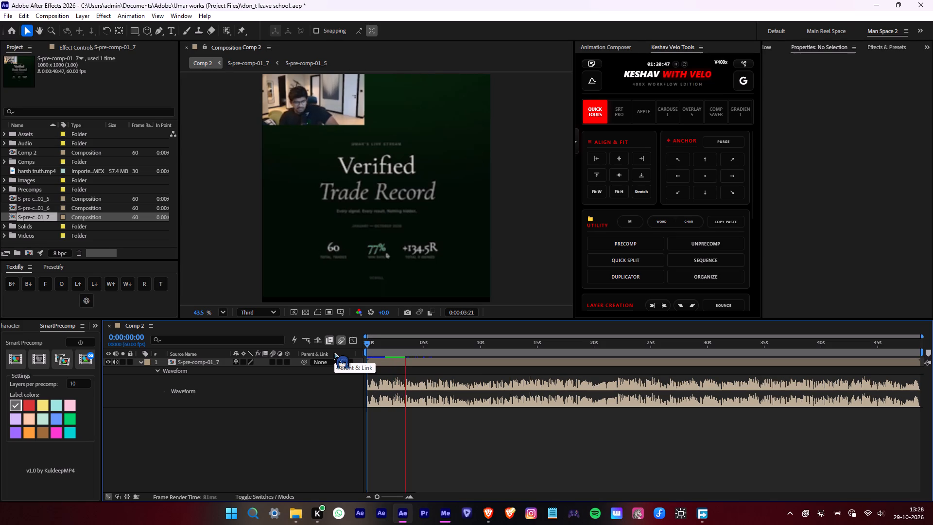
{"action": "key", "text": "space"}
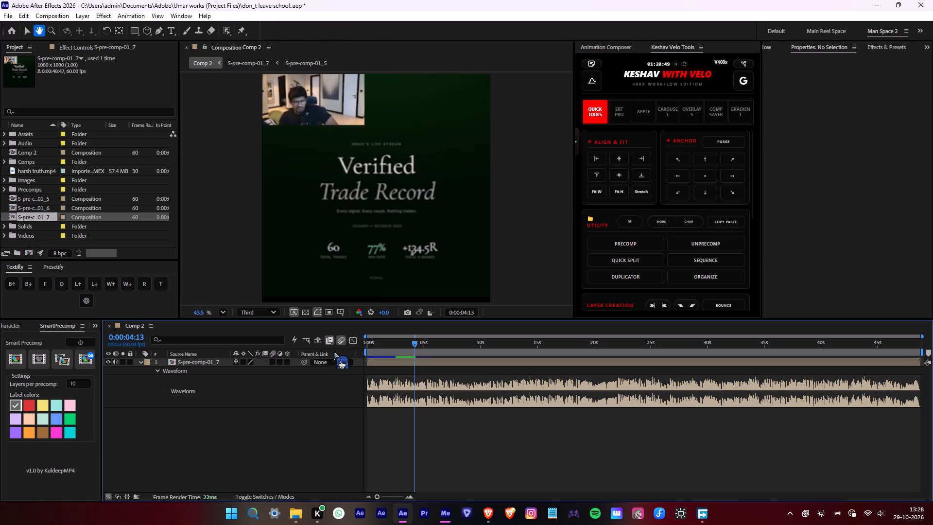
{"action": "key", "text": "space"}
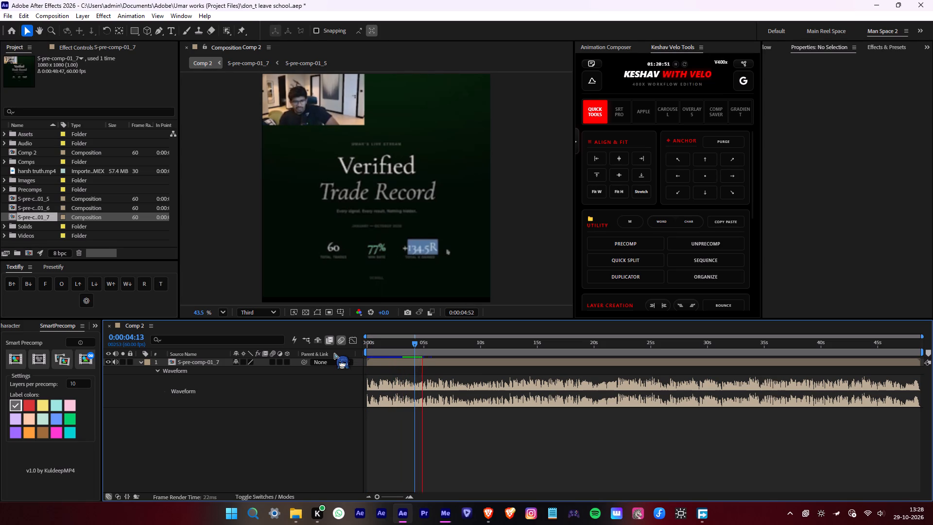
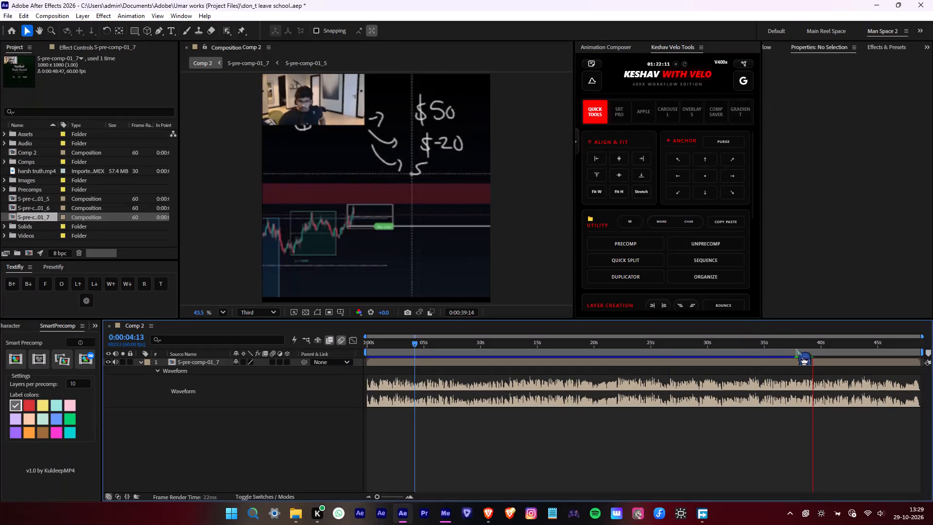
Go to 0:00:20:39 in Comp 2 and move the S-pre-comp-01_7 layer down in the frame to a position of about 546.6, 591.8.
{"action": "left_click_drag", "start_coordinate": [811, 350], "coordinate": [829, 354]}
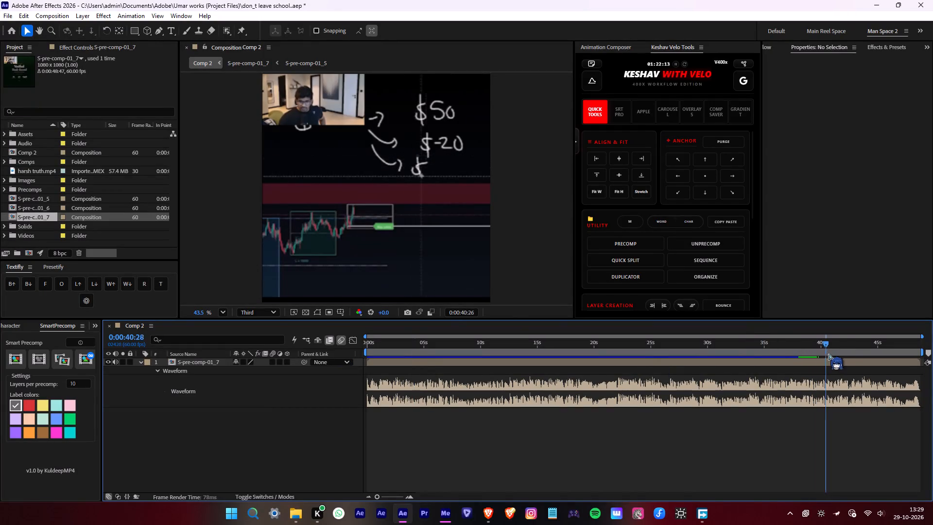
{"action": "left_click_drag", "start_coordinate": [829, 354], "coordinate": [758, 405]}
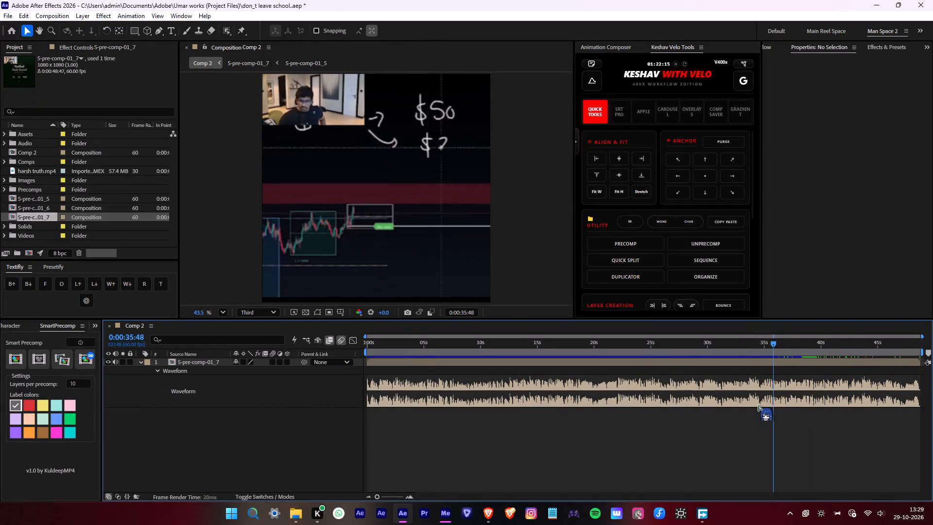
{"action": "left_click_drag", "start_coordinate": [758, 405], "coordinate": [602, 416]}
{"action": "left_click", "coordinate": [431, 268]}
{"action": "left_click_drag", "start_coordinate": [431, 268], "coordinate": [433, 285]}
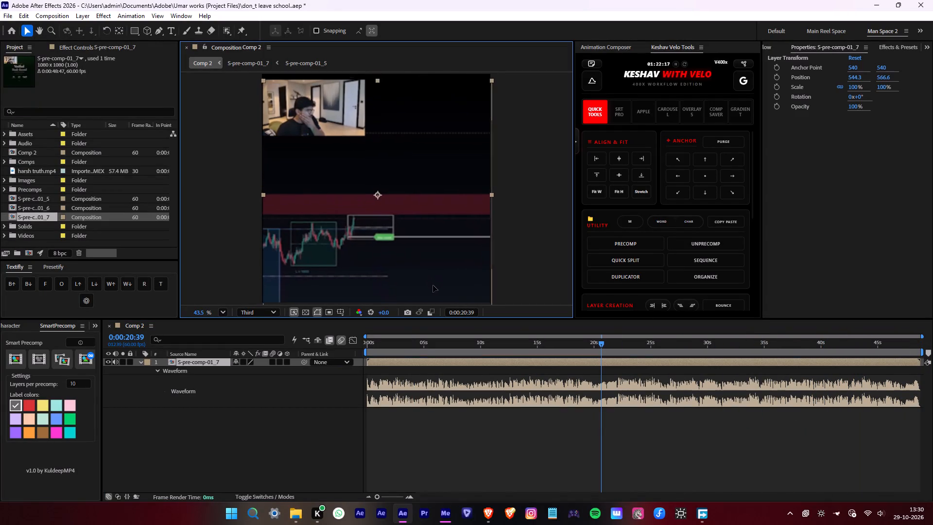
{"action": "left_click_drag", "start_coordinate": [433, 285], "coordinate": [432, 284]}
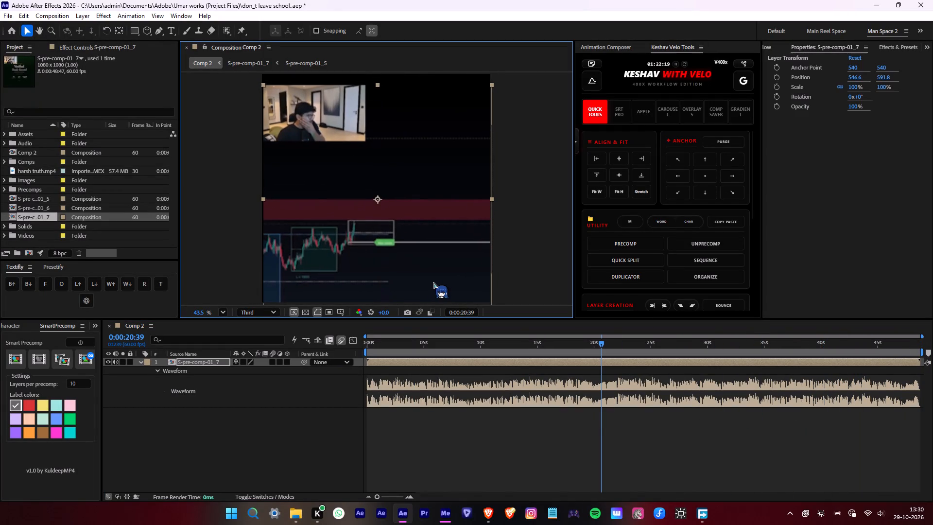
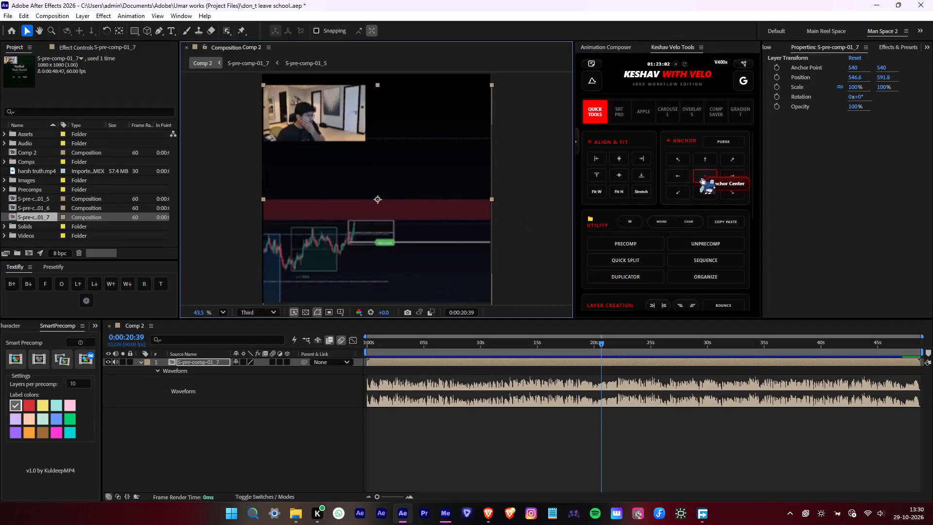
Centre the S-pre-comp-01_7 layer's anchor point and align the layer to the middle of the frame at position 540, 540.
{"action": "left_click", "coordinate": [702, 180]}
{"action": "left_click", "coordinate": [618, 173]}
{"action": "left_click", "coordinate": [621, 159]}
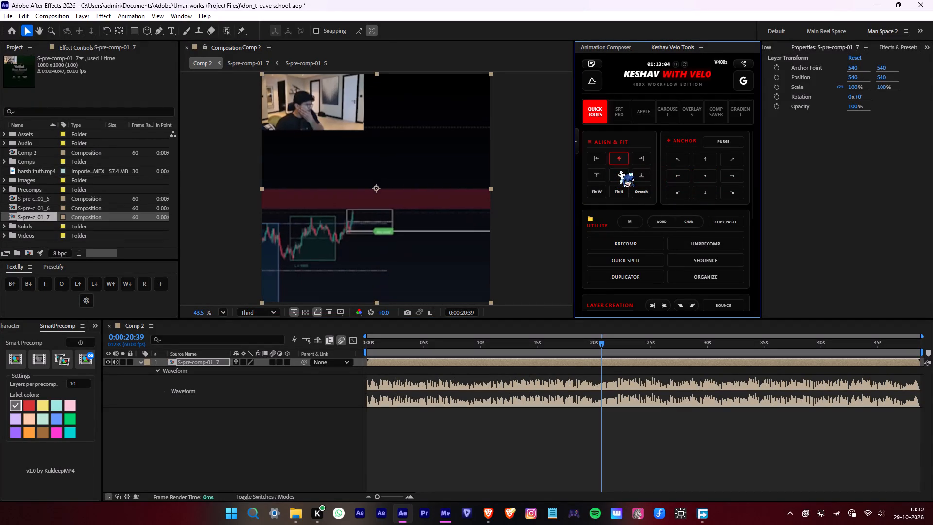
Scrub back and forth through Comp 2 to review the webcam and trade record footage across the video.
{"action": "left_click_drag", "start_coordinate": [601, 347], "coordinate": [487, 346]}
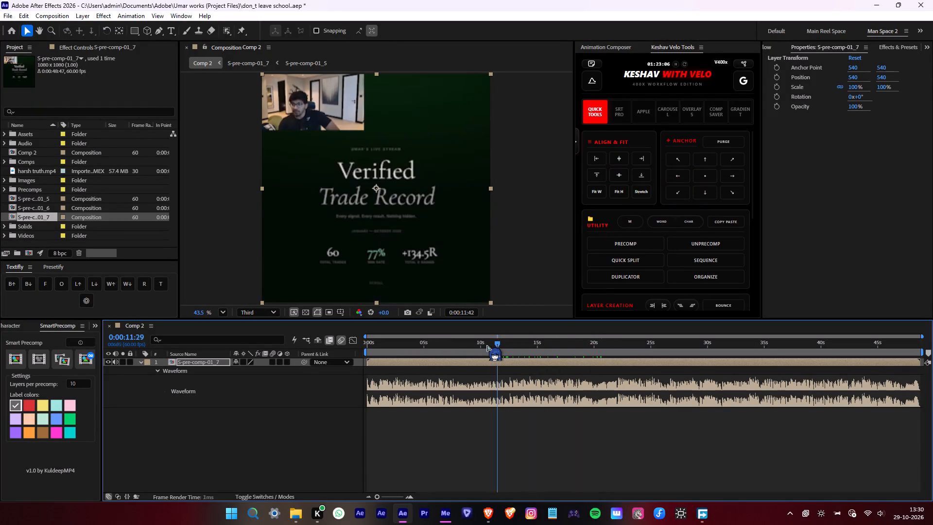
{"action": "left_click_drag", "start_coordinate": [487, 346], "coordinate": [605, 360]}
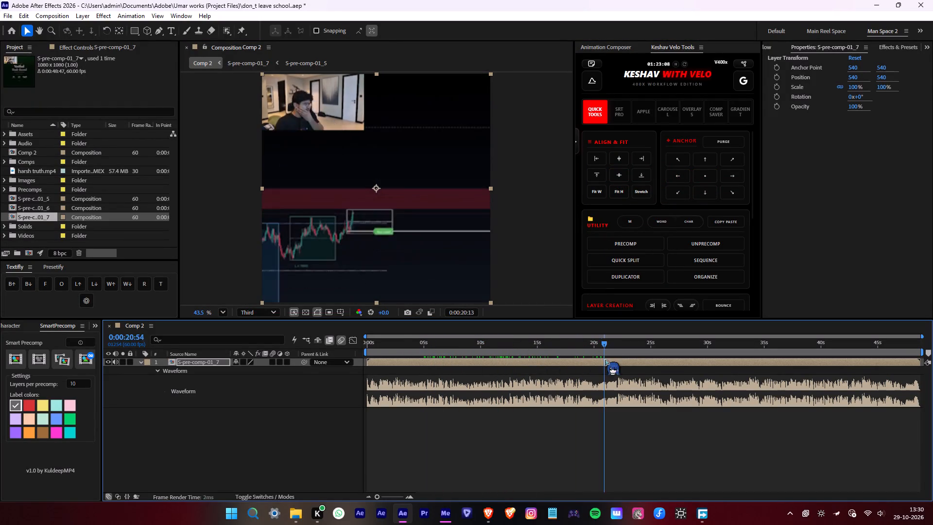
{"action": "left_click_drag", "start_coordinate": [605, 360], "coordinate": [671, 366]}
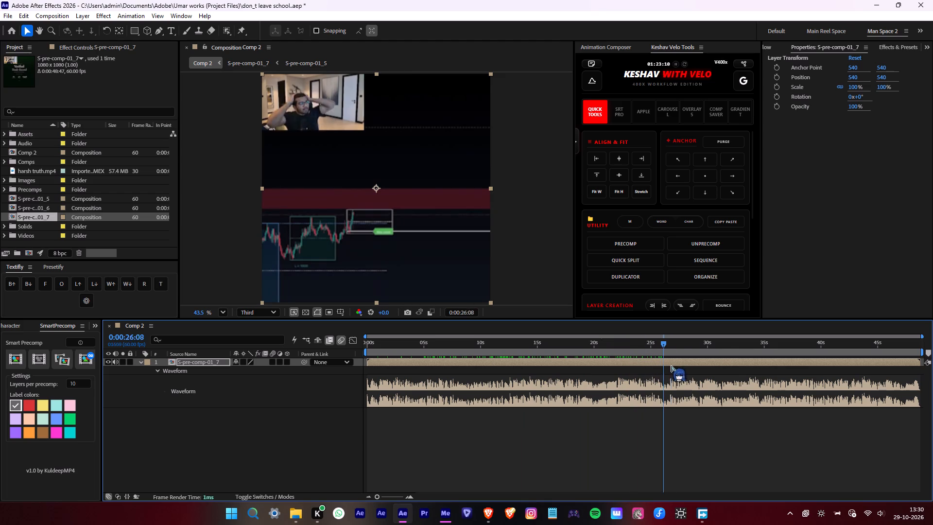
{"action": "left_click_drag", "start_coordinate": [671, 366], "coordinate": [897, 377]}
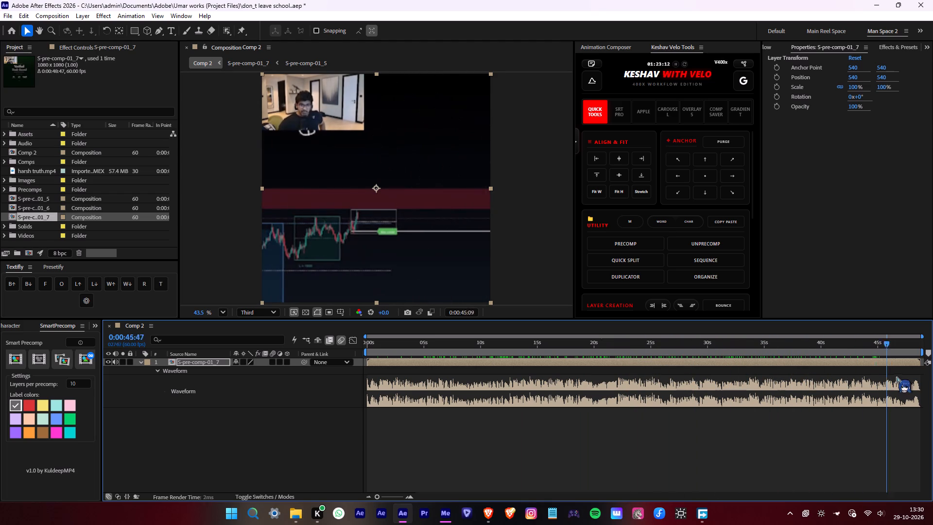
{"action": "left_click_drag", "start_coordinate": [897, 377], "coordinate": [683, 379]}
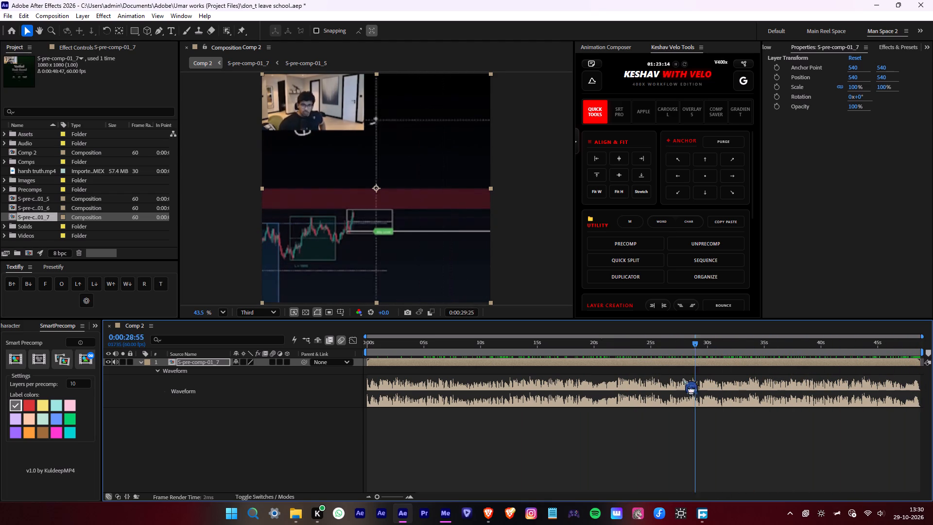
{"action": "left_click_drag", "start_coordinate": [683, 379], "coordinate": [416, 380]}
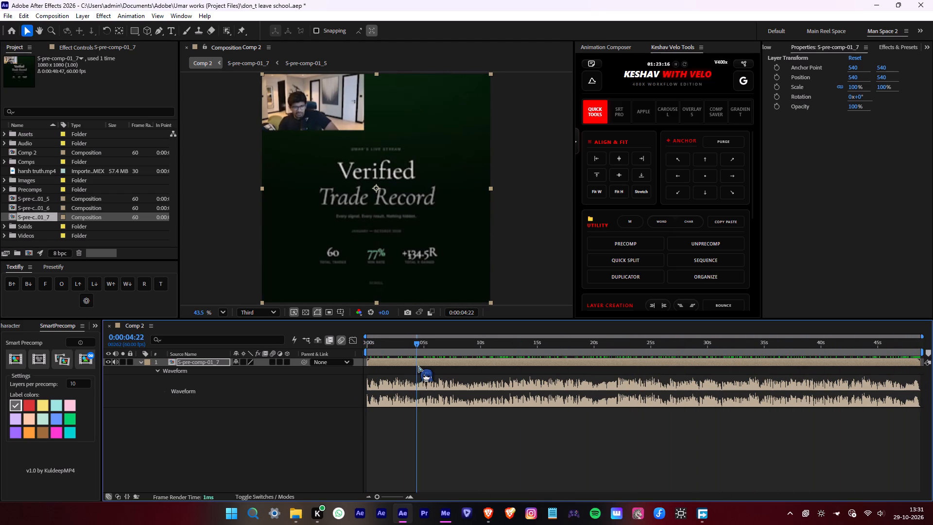
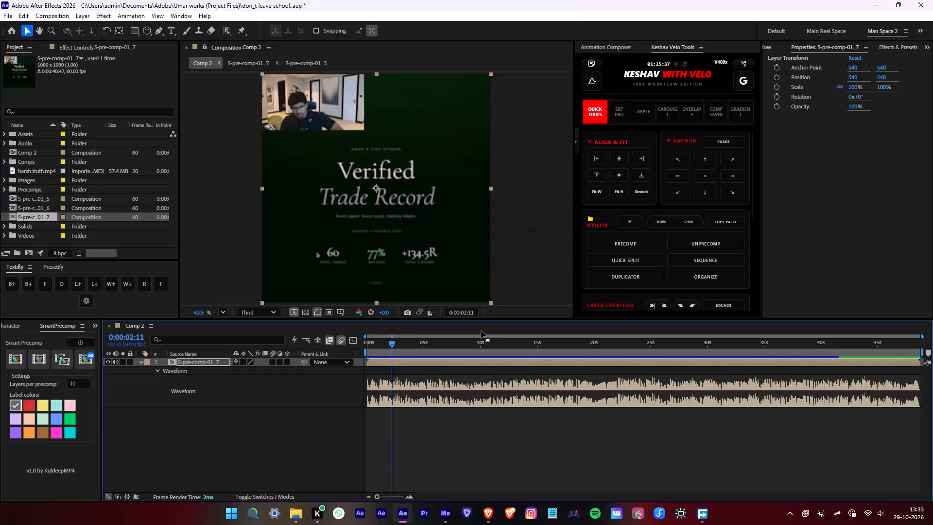
Scrub through Comp 2 from the title card to the closing seconds and back to review the webcam and chart footage.
{"action": "left_click_drag", "start_coordinate": [499, 350], "coordinate": [555, 360]}
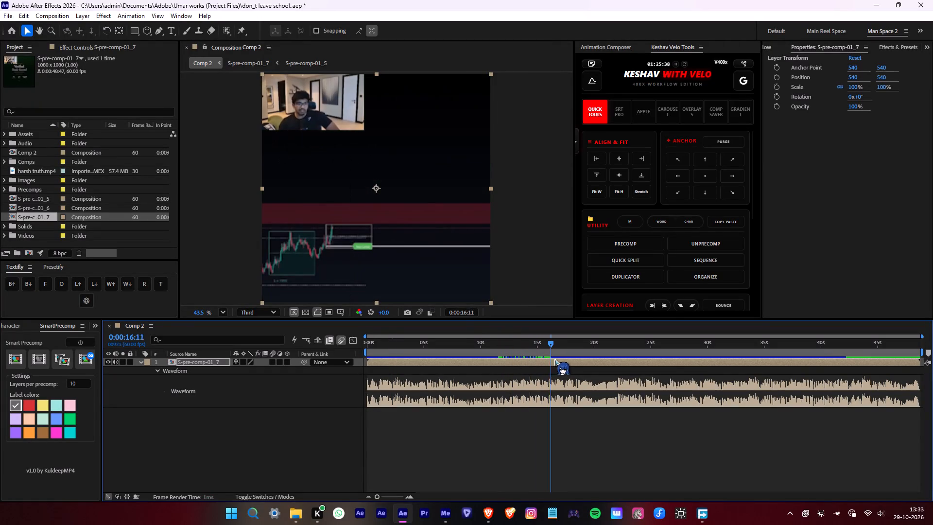
{"action": "left_click_drag", "start_coordinate": [555, 360], "coordinate": [555, 360]}
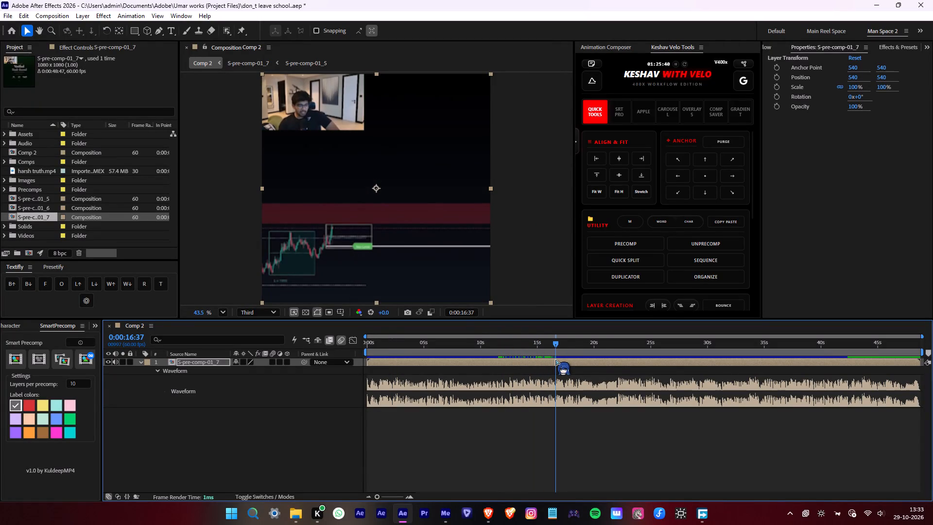
{"action": "left_click_drag", "start_coordinate": [555, 360], "coordinate": [754, 379]}
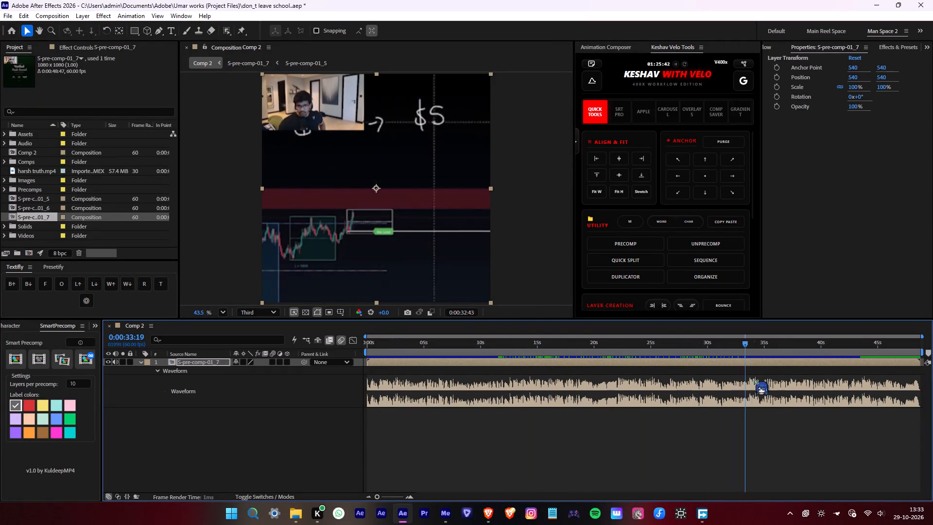
{"action": "left_click_drag", "start_coordinate": [754, 379], "coordinate": [875, 404]}
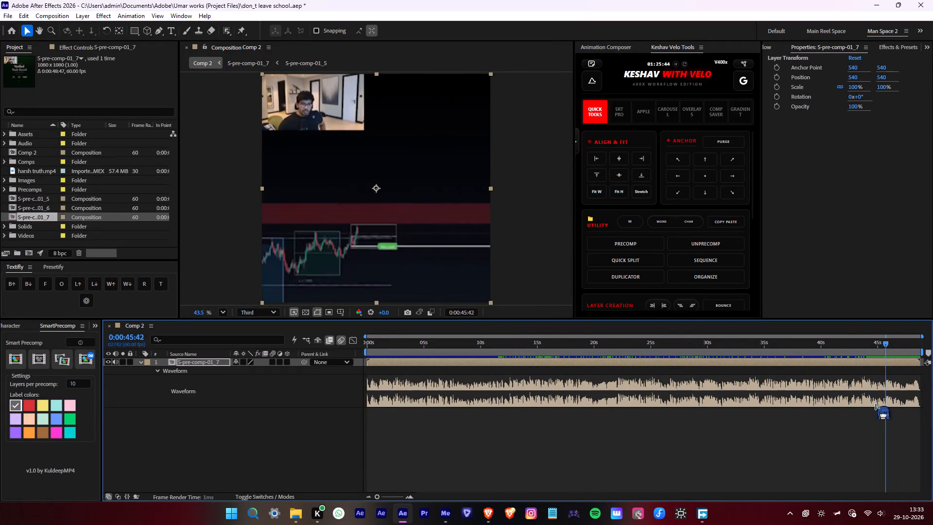
{"action": "left_click_drag", "start_coordinate": [875, 404], "coordinate": [764, 389]}
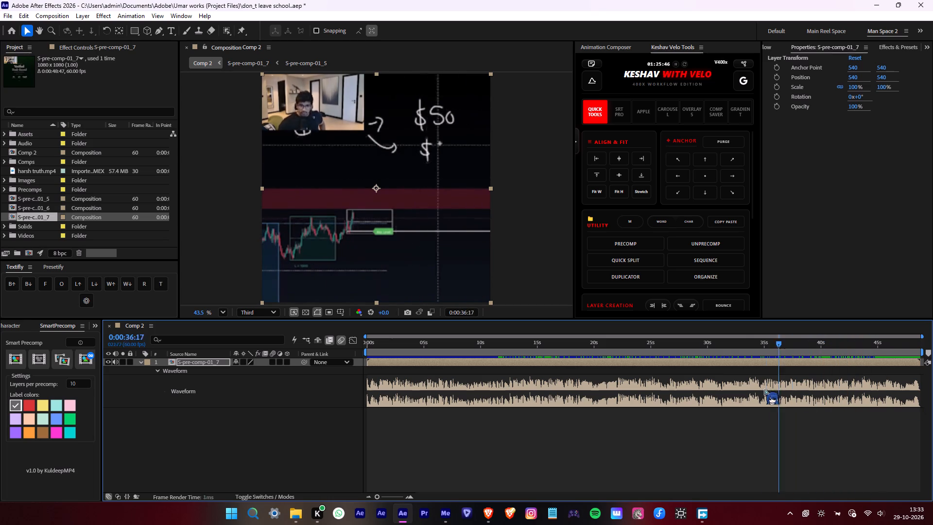
{"action": "left_click_drag", "start_coordinate": [764, 389], "coordinate": [471, 367]}
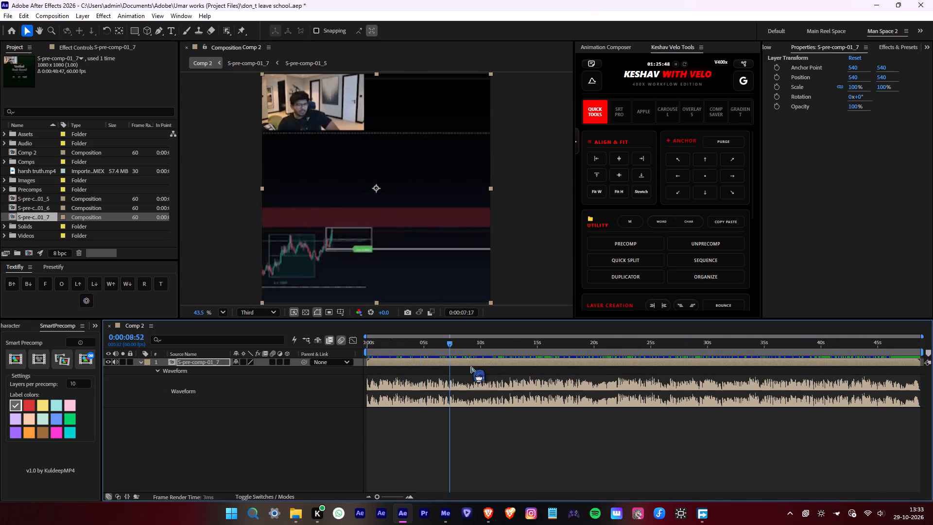
{"action": "left_click_drag", "start_coordinate": [471, 367], "coordinate": [363, 360]}
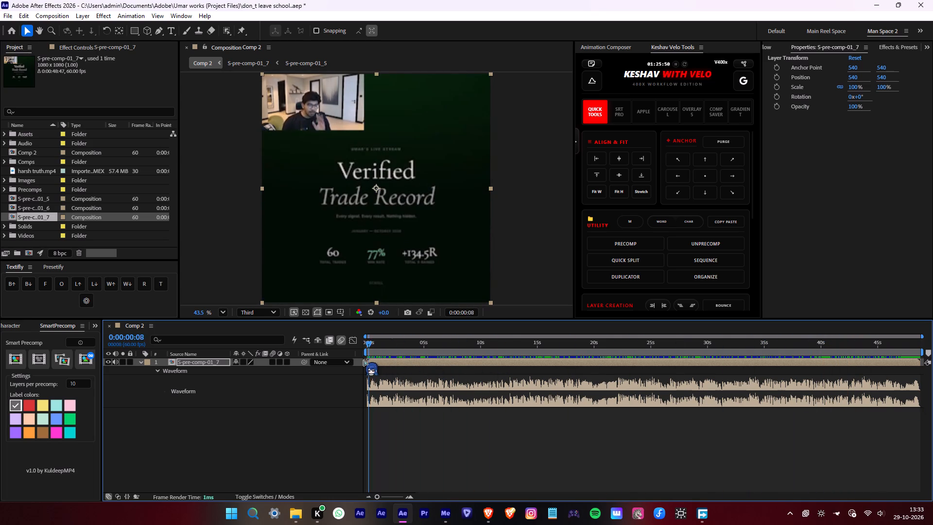
{"action": "left_click_drag", "start_coordinate": [363, 360], "coordinate": [396, 362]}
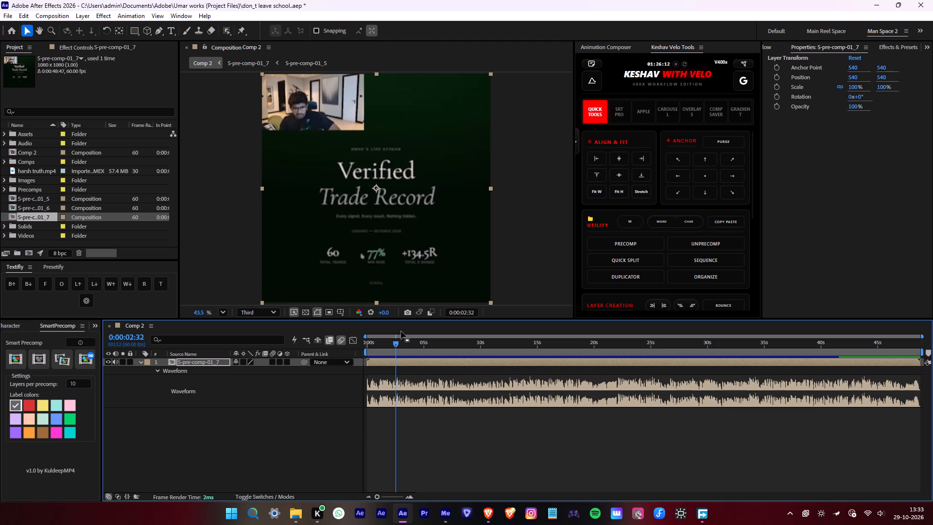
Add Comp 2 to the render queue with the Mp3 For Subs output module.
{"action": "key", "text": "ctrl+m"}
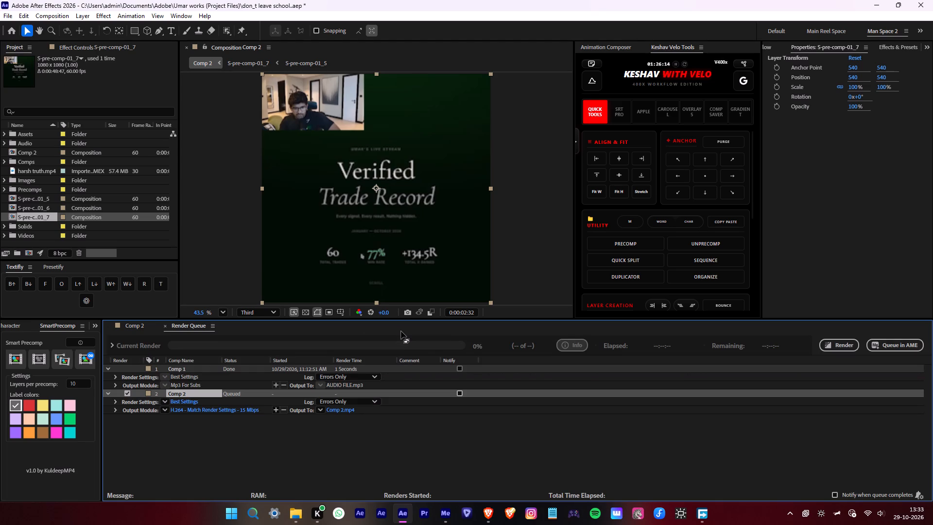
{"action": "left_click", "coordinate": [166, 413]}
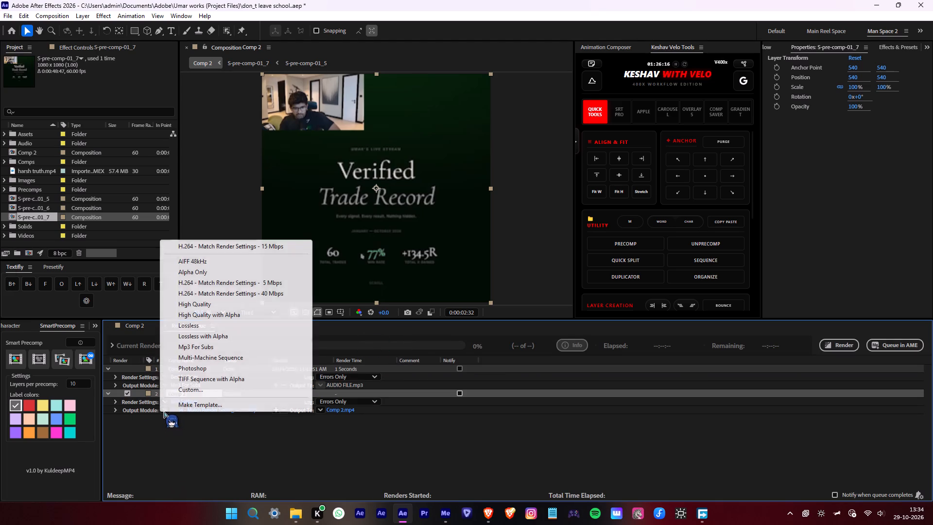
{"action": "left_click", "coordinate": [222, 347]}
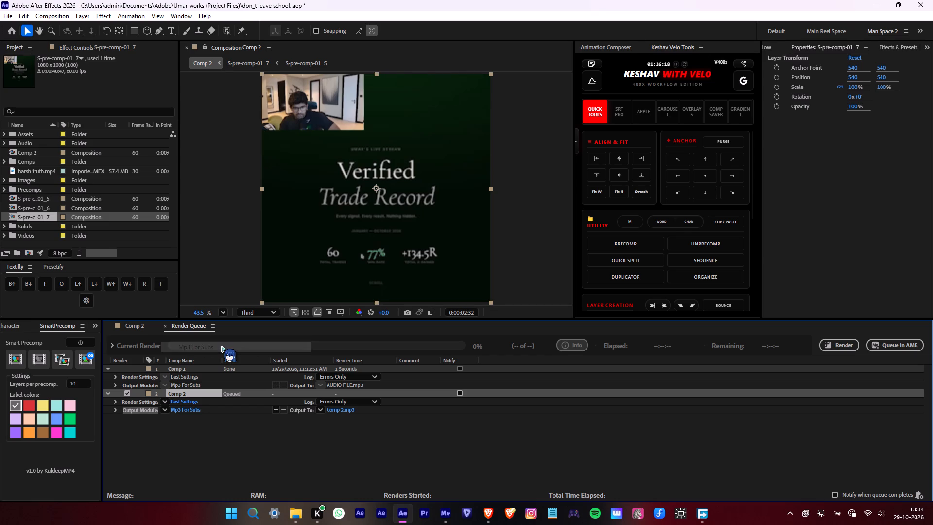
Set Comp 2's render output to AUDIO FILE.mp3 in the Srt file\mp3 folder, replacing the existing file.
{"action": "left_click", "coordinate": [352, 414]}
{"action": "left_click", "coordinate": [352, 412]}
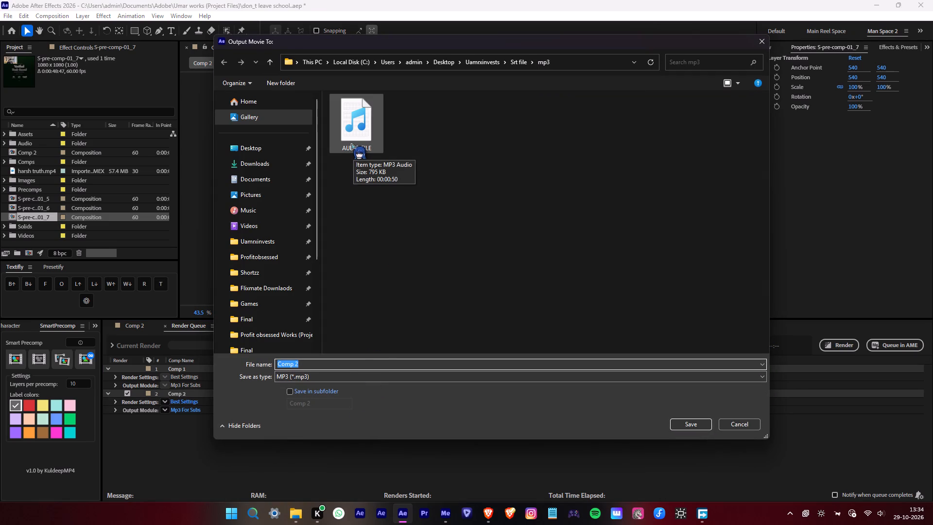
{"action": "left_click", "coordinate": [351, 144]}
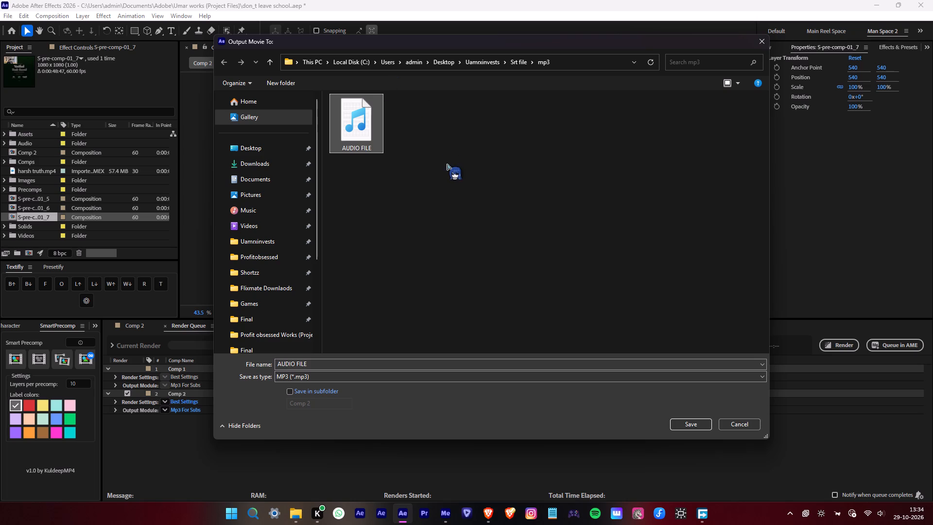
{"action": "left_click", "coordinate": [449, 150]}
{"action": "left_click", "coordinate": [375, 134]}
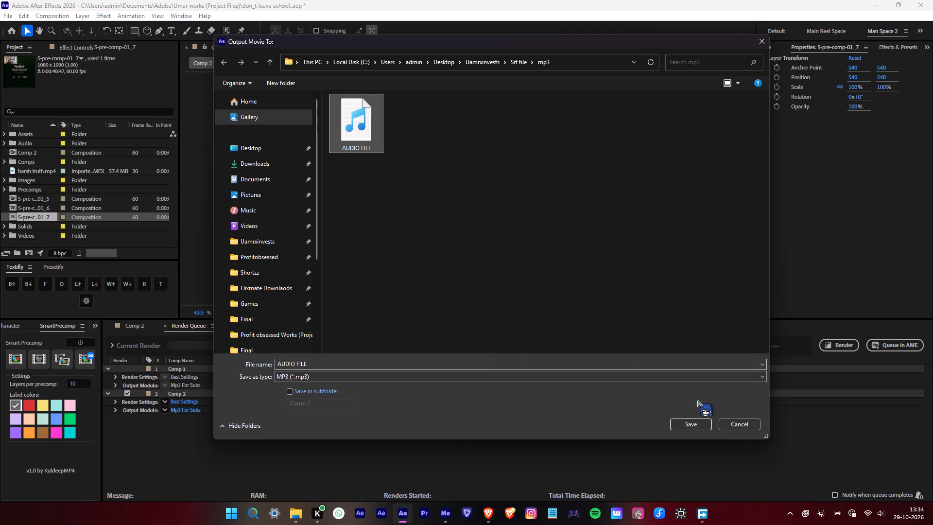
{"action": "left_click", "coordinate": [699, 429]}
{"action": "left_click", "coordinate": [521, 295]}
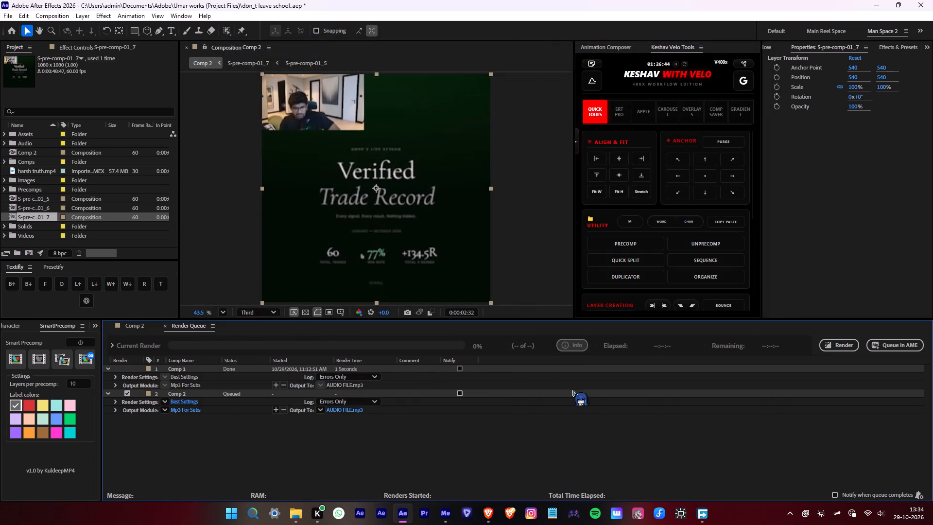
Render the queued Comp 2 audio, overwriting the existing AUDIO FILE.mp3.
{"action": "left_click", "coordinate": [833, 355]}
{"action": "left_click", "coordinate": [837, 347]}
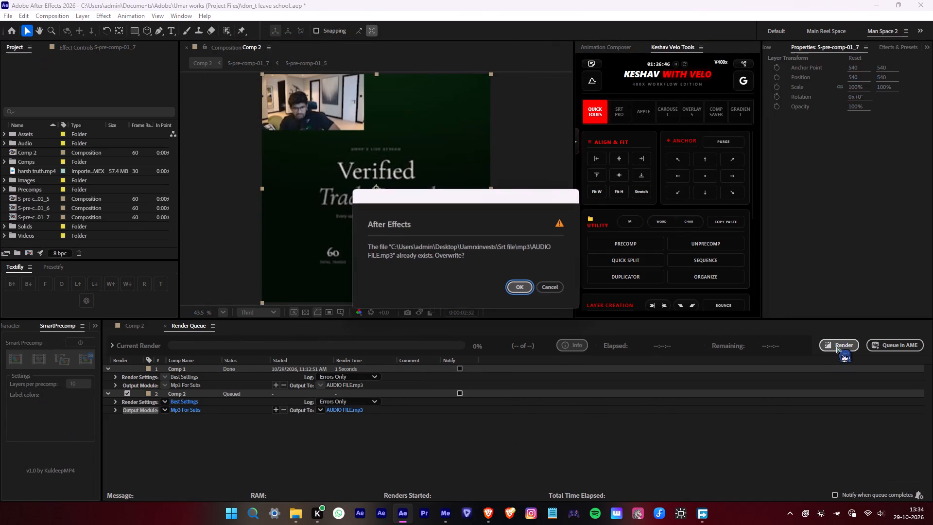
{"action": "left_click", "coordinate": [524, 288]}
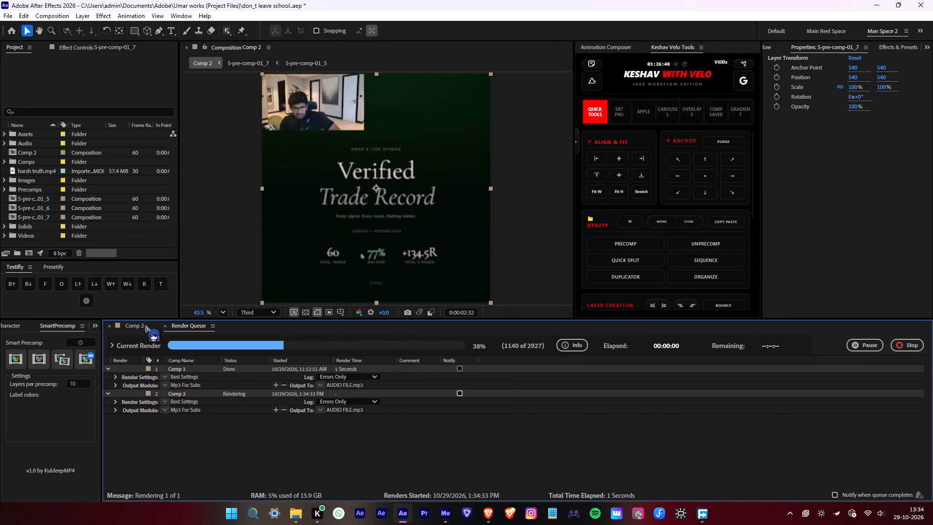
Return to the Comp 2 timeline and scrub through the footage again, ending at the first frame.
{"action": "left_click", "coordinate": [144, 325]}
{"action": "left_click", "coordinate": [166, 329]}
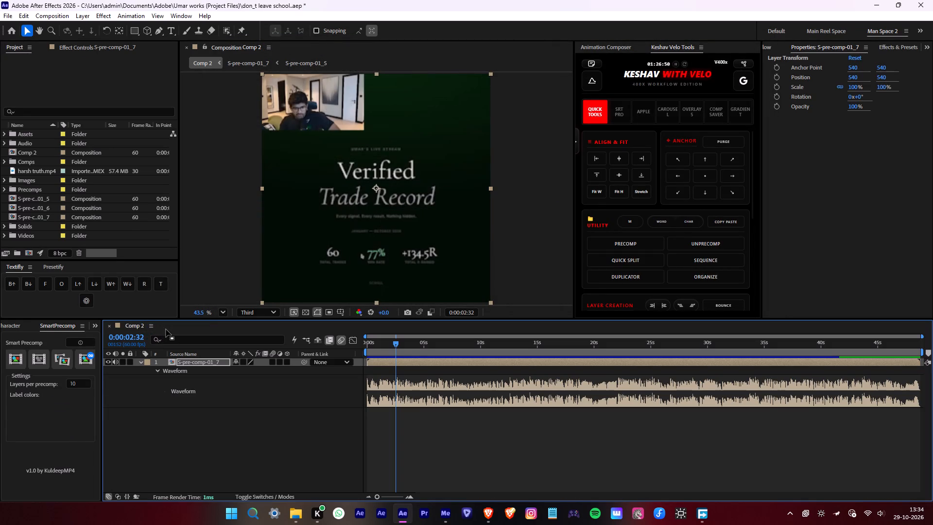
{"action": "left_click_drag", "start_coordinate": [400, 352], "coordinate": [560, 367]}
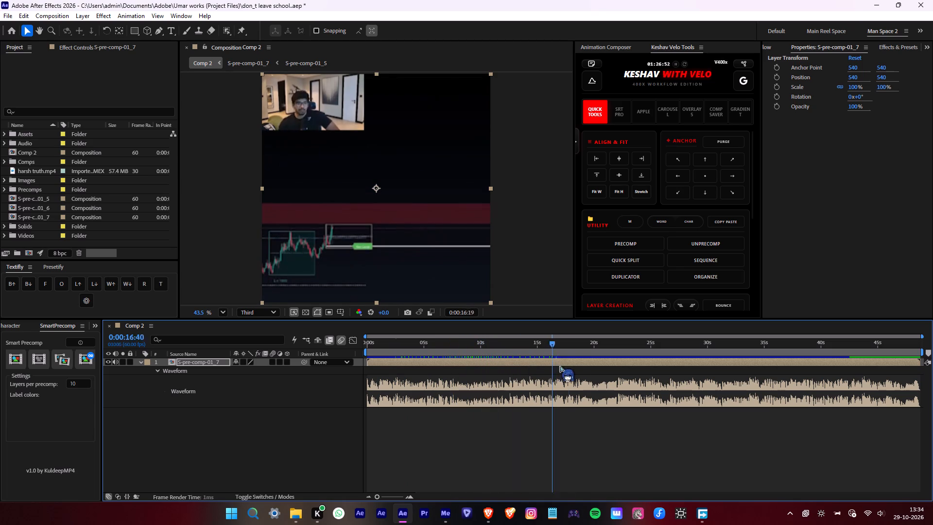
{"action": "left_click_drag", "start_coordinate": [560, 367], "coordinate": [605, 369]}
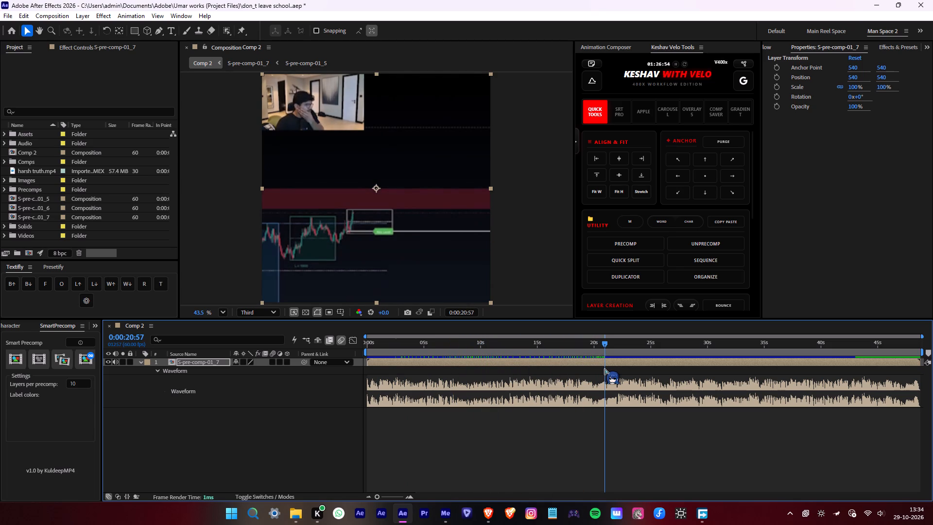
{"action": "left_click_drag", "start_coordinate": [605, 369], "coordinate": [363, 378]}
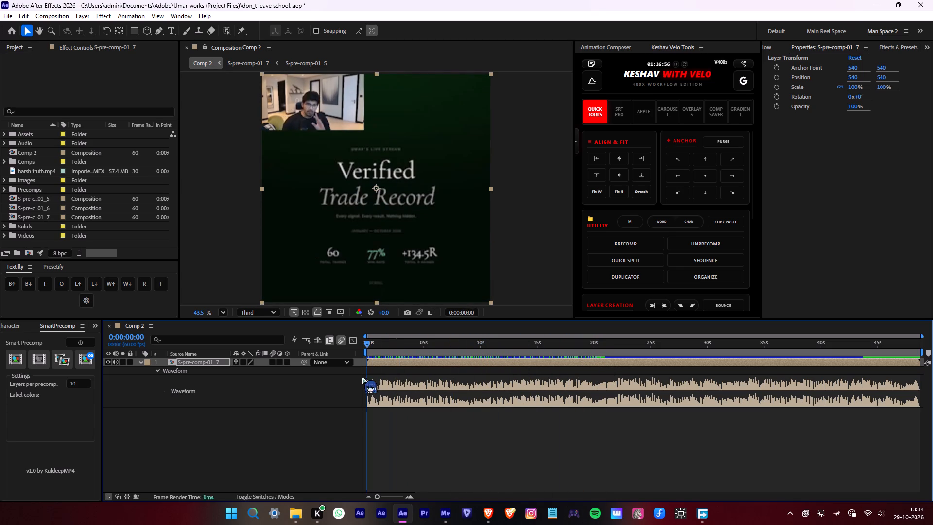
{"action": "left_click_drag", "start_coordinate": [363, 378], "coordinate": [875, 387]}
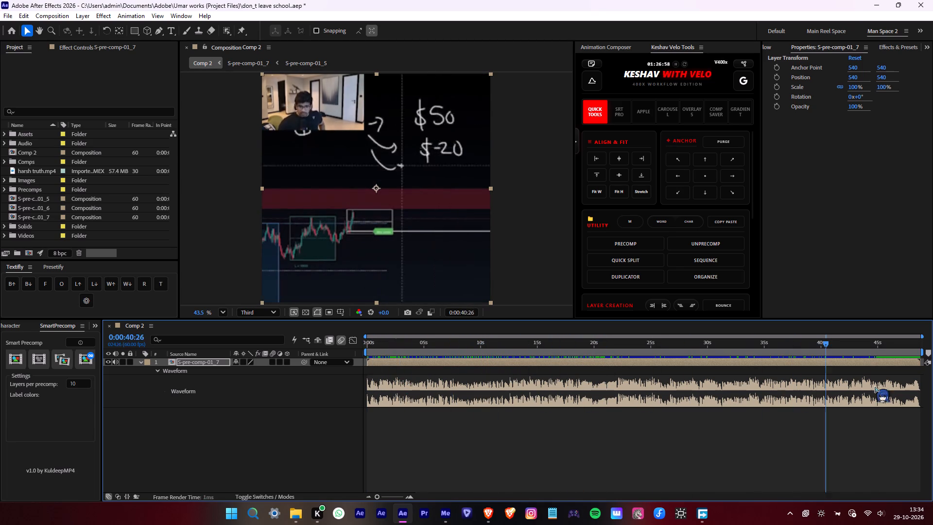
{"action": "left_click_drag", "start_coordinate": [875, 387], "coordinate": [531, 387]}
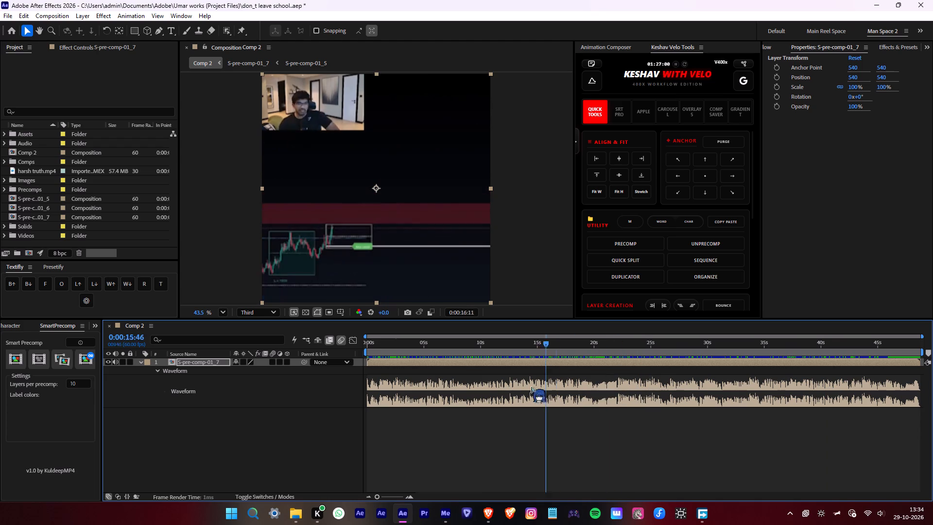
{"action": "left_click_drag", "start_coordinate": [531, 387], "coordinate": [360, 402]}
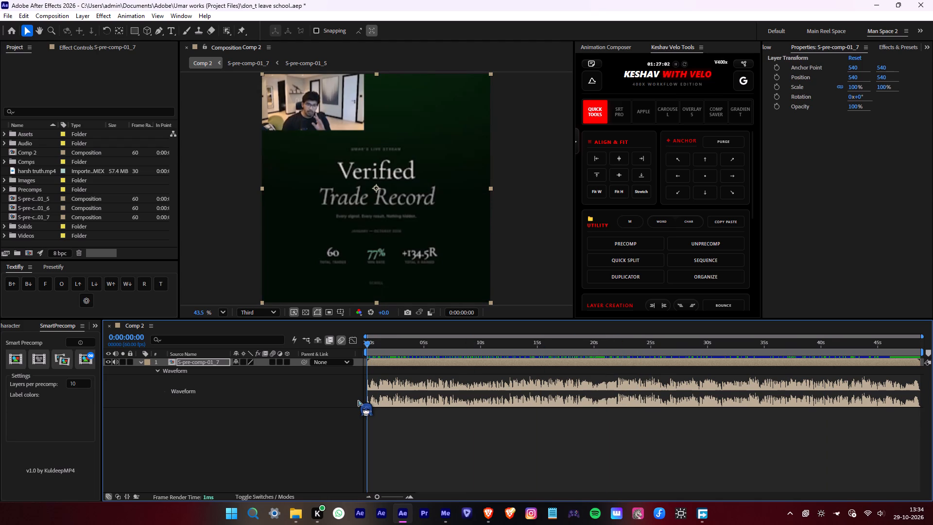
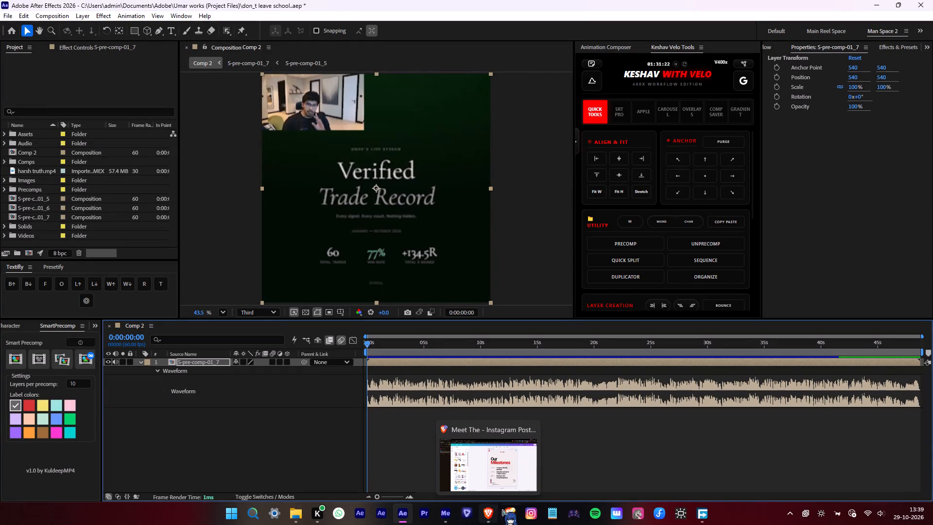
Switch to Adobe Media Encoder and check the status of the Comp 1 export in the queue.
{"action": "left_click_drag", "start_coordinate": [580, 477], "coordinate": [580, 472]}
{"action": "left_click", "coordinate": [450, 505]}
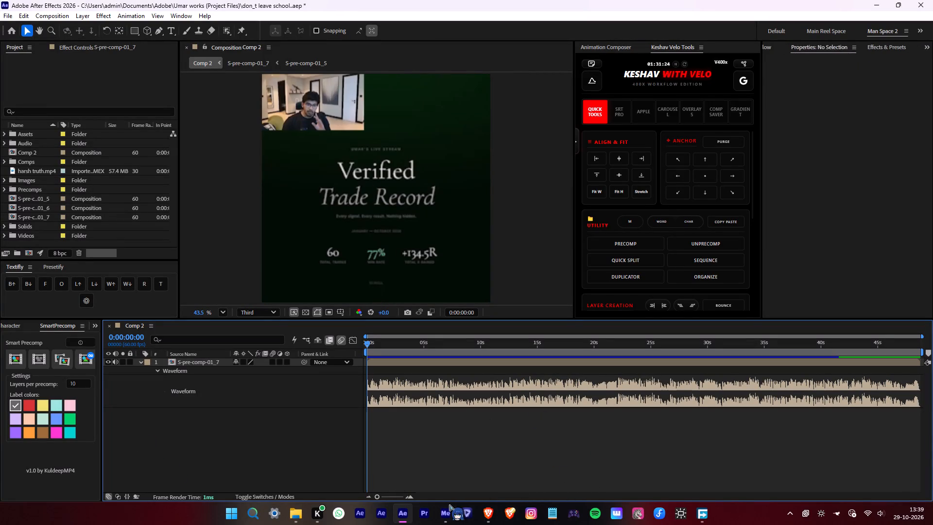
{"action": "left_click_drag", "start_coordinate": [450, 505], "coordinate": [458, 507]}
{"action": "left_click", "coordinate": [451, 509]}
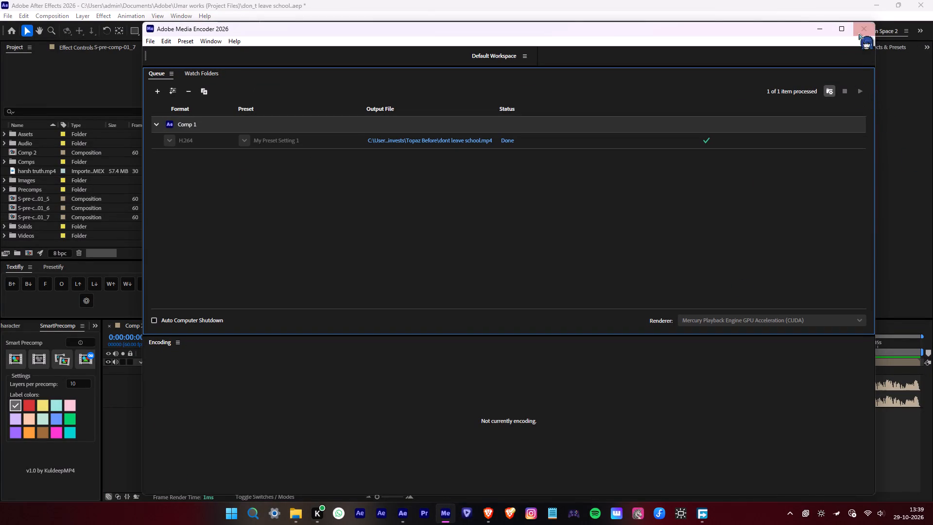
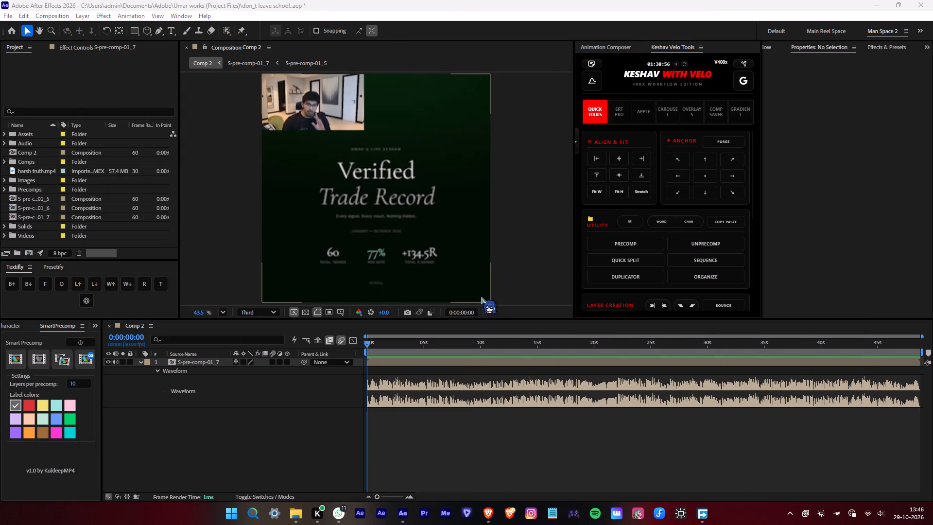
{"action": "left_click", "coordinate": [482, 298], "text": "ctrl"}
{"action": "key", "text": "ctrl+a"}
{"action": "key", "text": "ctrl+v"}
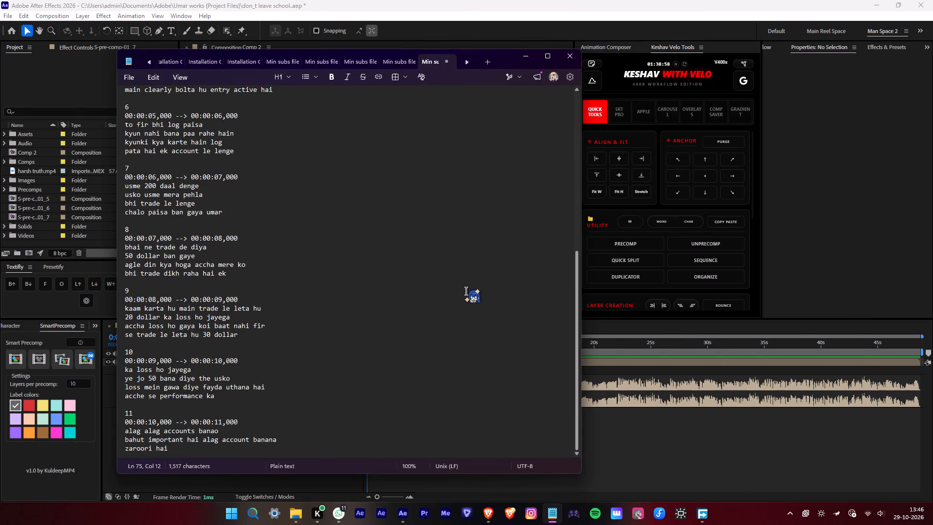
{"action": "left_click", "coordinate": [134, 81]}
{"action": "left_click", "coordinate": [169, 193]}
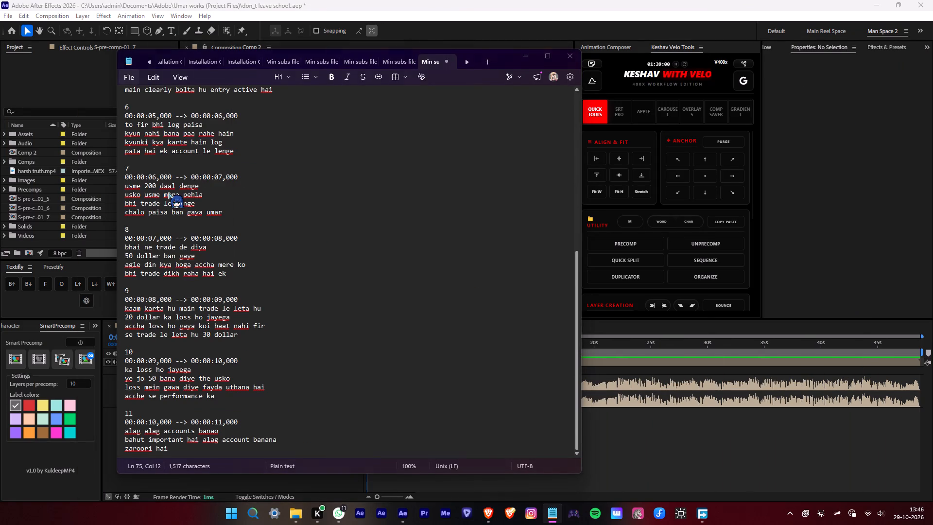
{"action": "left_click", "coordinate": [232, 324]}
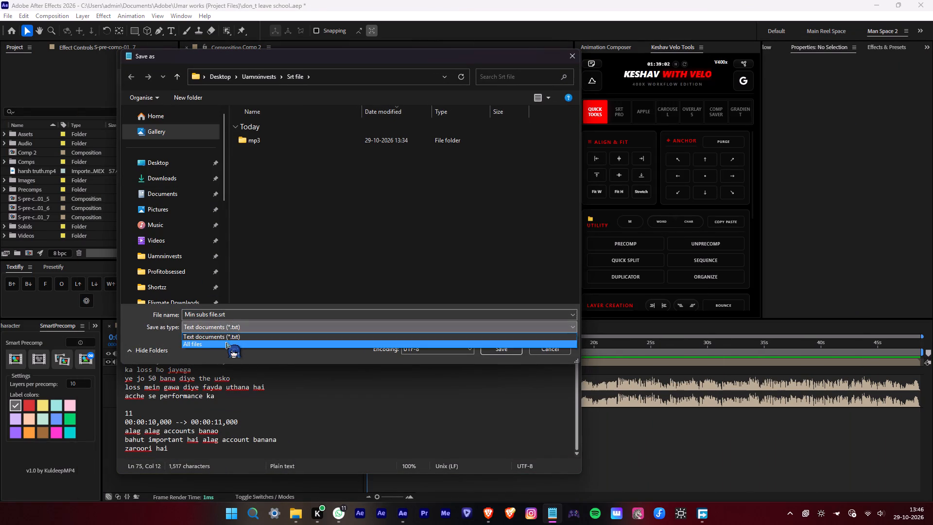
{"action": "left_click", "coordinate": [226, 343]}
{"action": "left_click", "coordinate": [306, 140]}
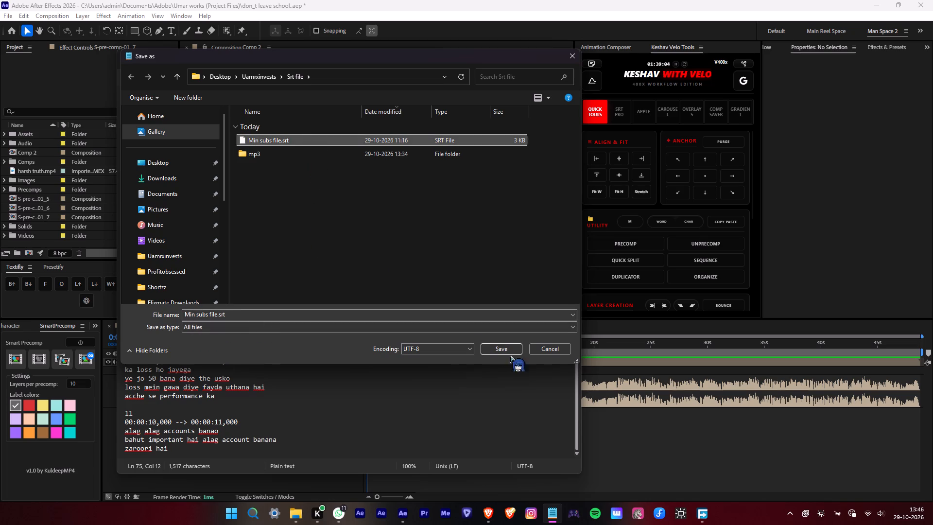
{"action": "left_click", "coordinate": [501, 349]}
{"action": "left_click", "coordinate": [487, 255]}
{"action": "double_click", "coordinate": [522, 67]}
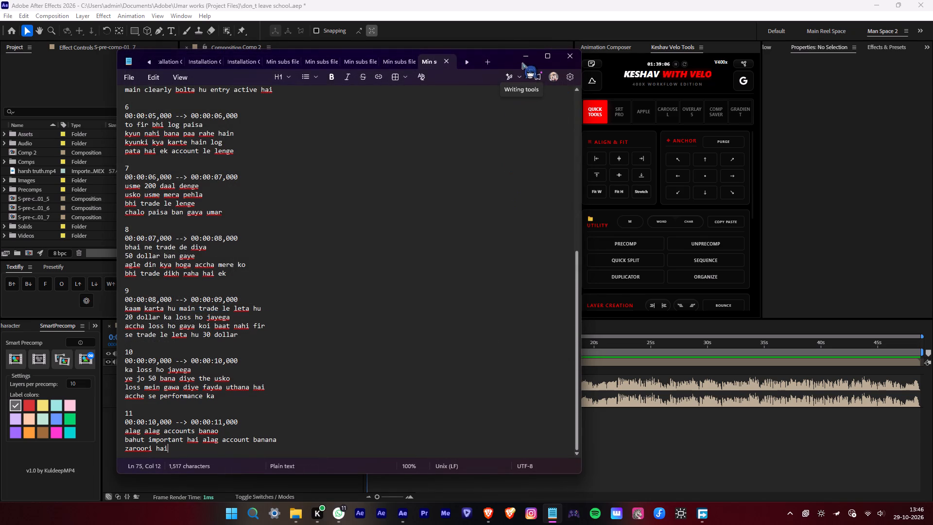
{"action": "left_click", "coordinate": [529, 54]}
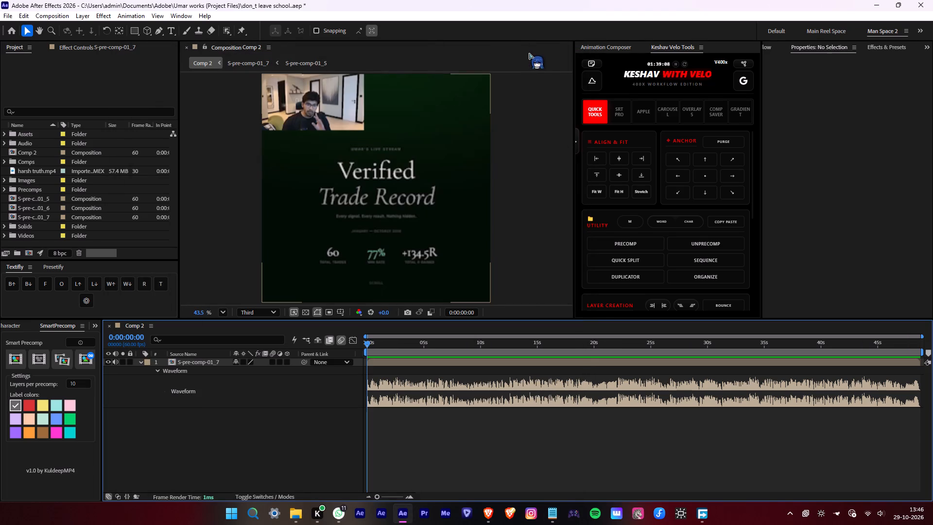
Import Min subs file.srt with SRT Pro, using no entry animation, and add its captions to Comp 2.
{"action": "left_click", "coordinate": [522, 364]}
{"action": "left_click", "coordinate": [622, 112]}
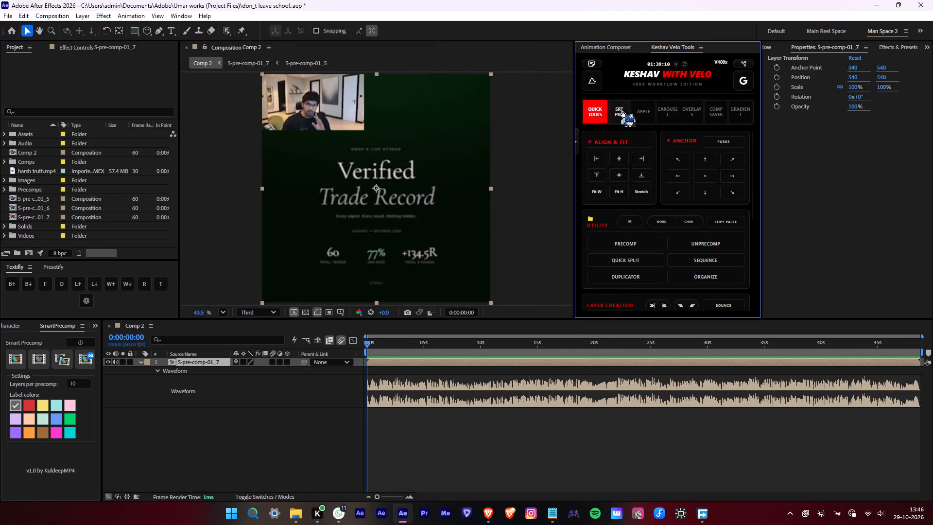
{"action": "left_click", "coordinate": [623, 209]}
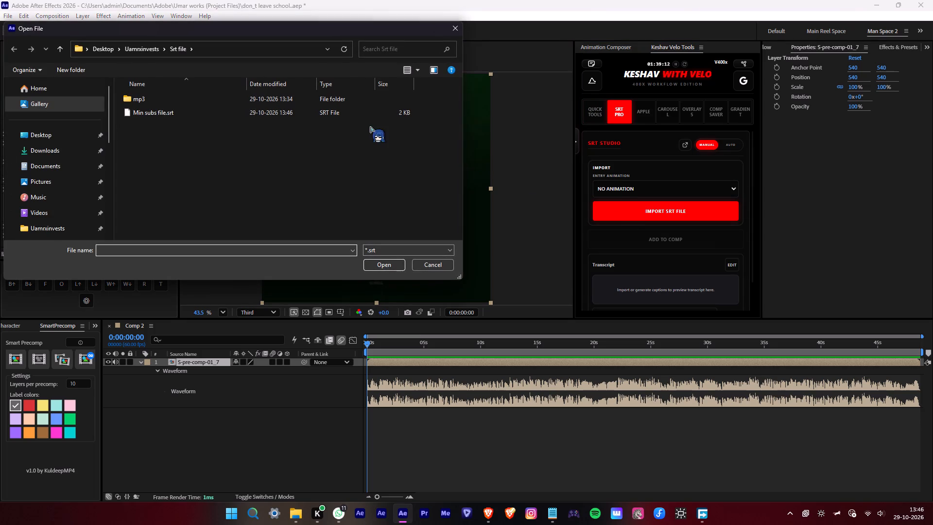
{"action": "left_click", "coordinate": [366, 118]}
{"action": "left_click", "coordinate": [384, 266]}
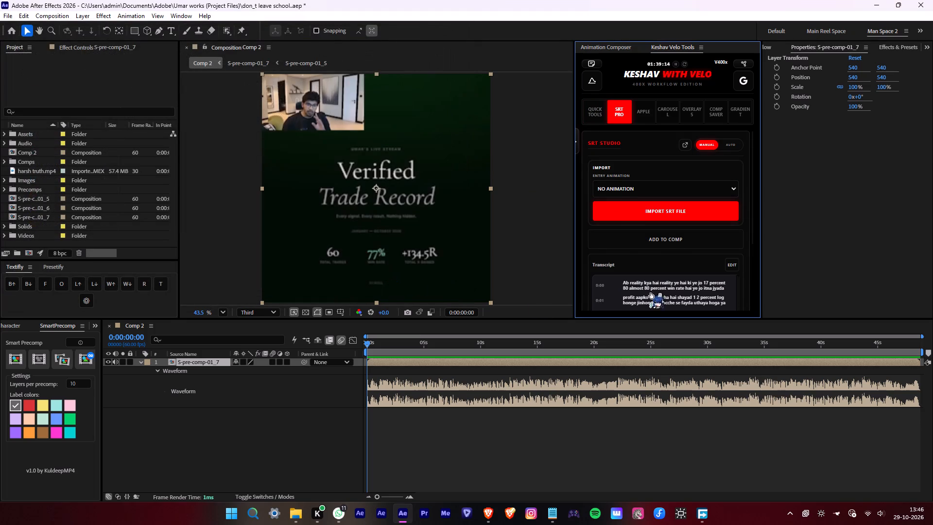
{"action": "left_click", "coordinate": [690, 241]}
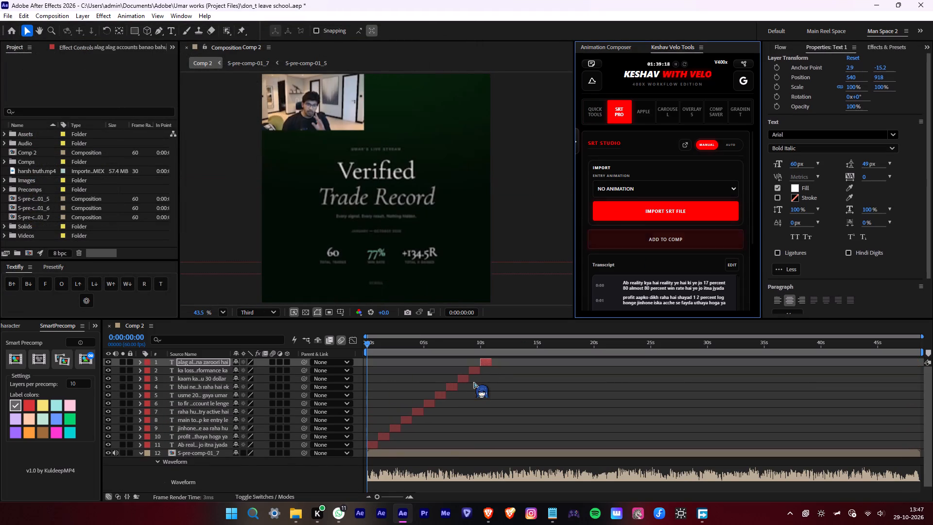
Shift the ten subtitle layers after the first one later in time, so they start at about 26 s.
{"action": "left_click", "coordinate": [389, 439], "text": "shift"}
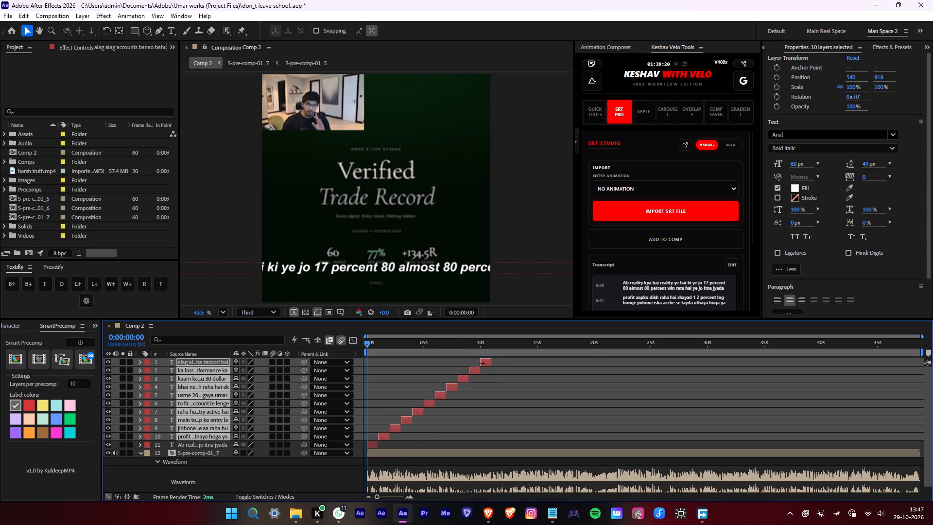
{"action": "left_click_drag", "start_coordinate": [485, 362], "coordinate": [766, 376]}
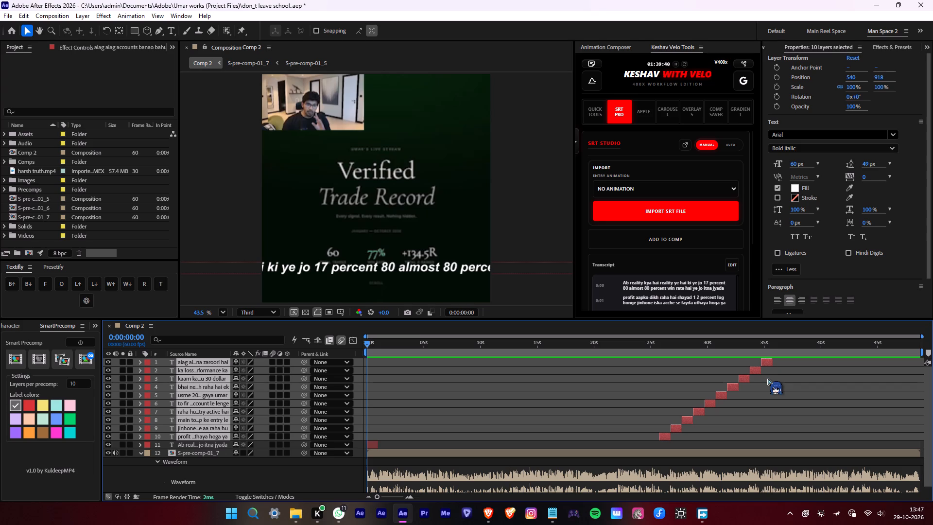
{"action": "left_click", "coordinate": [524, 384]}
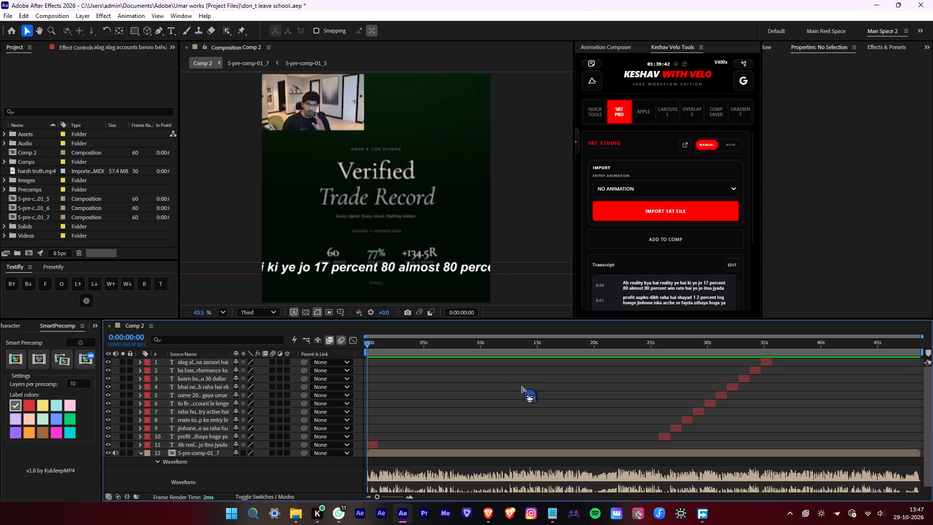
Extend the end of the first subtitle layer to about 17 s.
{"action": "left_click_drag", "start_coordinate": [378, 446], "coordinate": [563, 447]}
Play the opening audio and split the first subtitle layer at 0:00:02:17.
{"action": "key", "text": "space"}
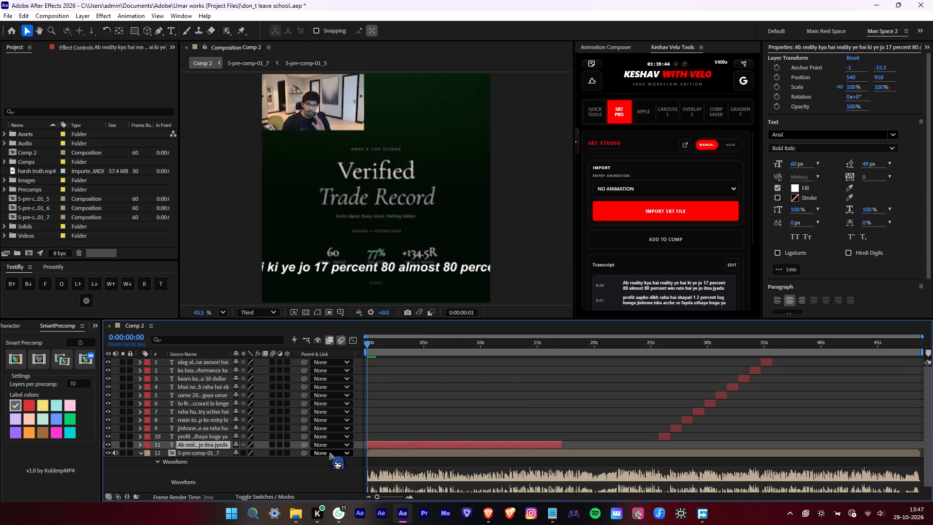
{"action": "scroll", "coordinate": [330, 454], "scroll_direction": "up", "scroll_amount": 1, "text": "alt"}
{"action": "scroll", "coordinate": [375, 450], "scroll_direction": "up", "scroll_amount": 1, "text": "alt"}
{"action": "key", "text": "space"}
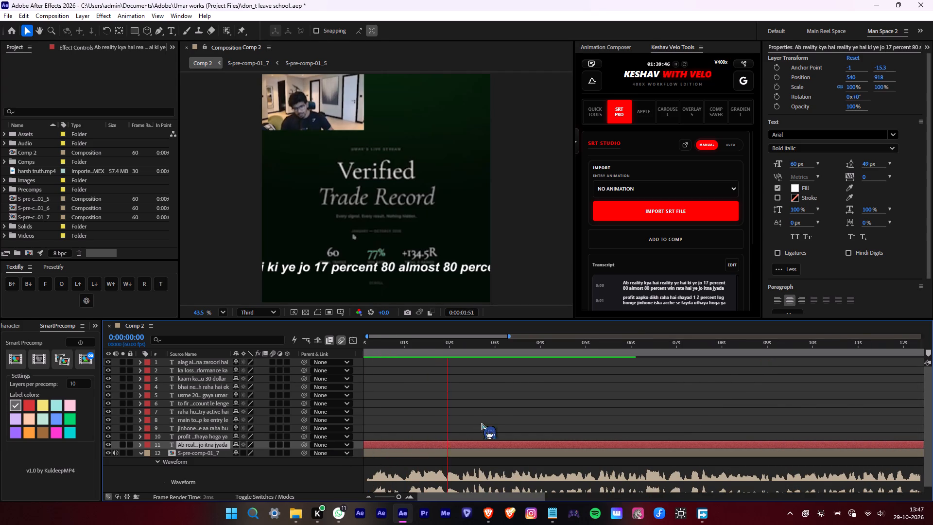
{"action": "scroll", "coordinate": [456, 416], "scroll_direction": "up", "scroll_amount": 1}
{"action": "key", "text": "space"}
{"action": "key", "text": "space"}
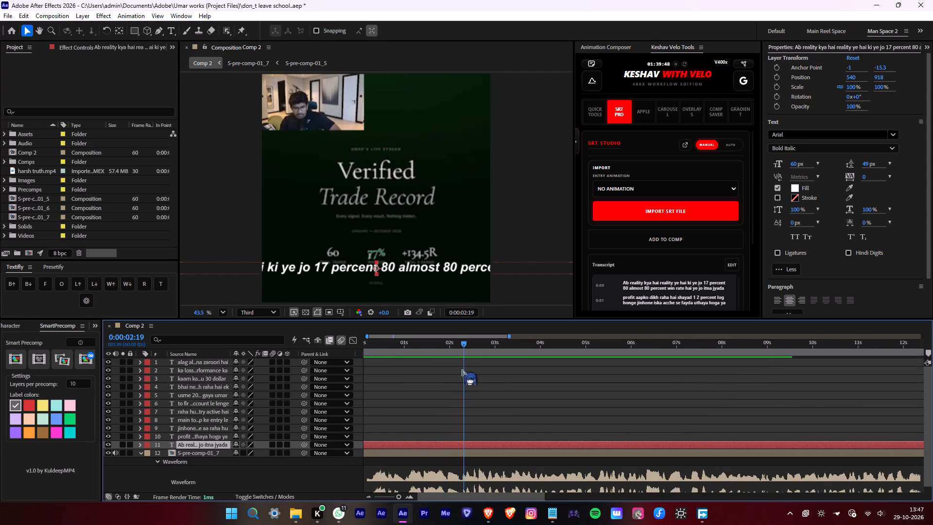
{"action": "left_click", "coordinate": [462, 354]}
{"action": "key", "text": "alt+d"}
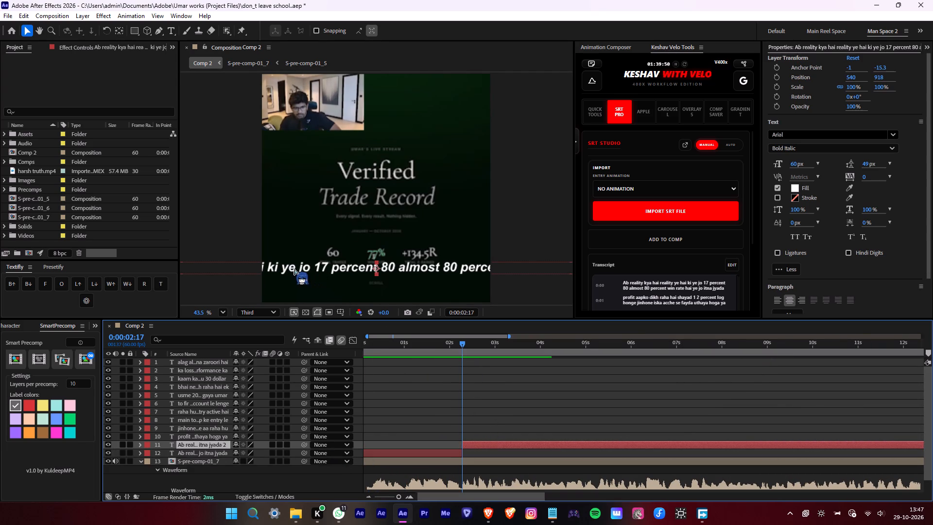
Edit the second split subtitle to read "ye jo 17 % 80 almost" and "80 % win rate hai ye jo itna jyada" on two lines.
{"action": "double_click", "coordinate": [294, 269]}
{"action": "left_click_drag", "start_coordinate": [277, 266], "coordinate": [62, 271]}
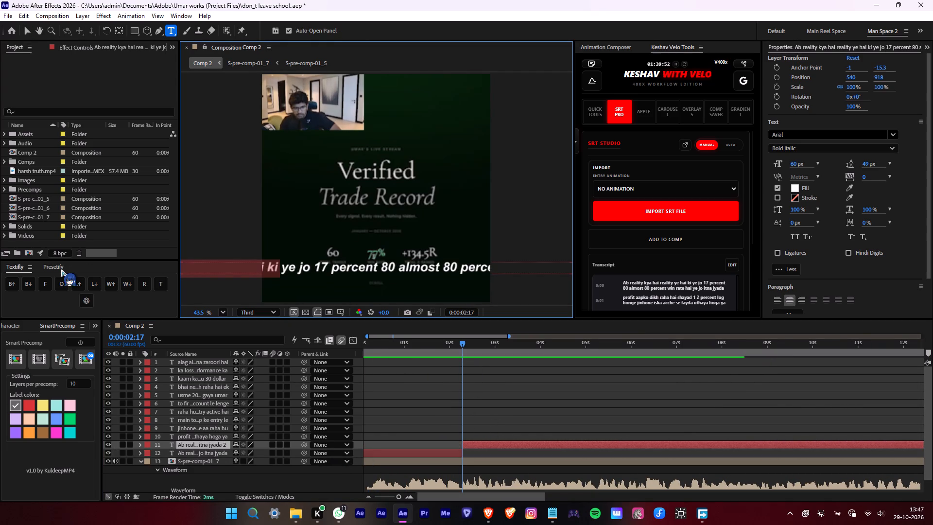
{"action": "key", "text": "BackSpace"}
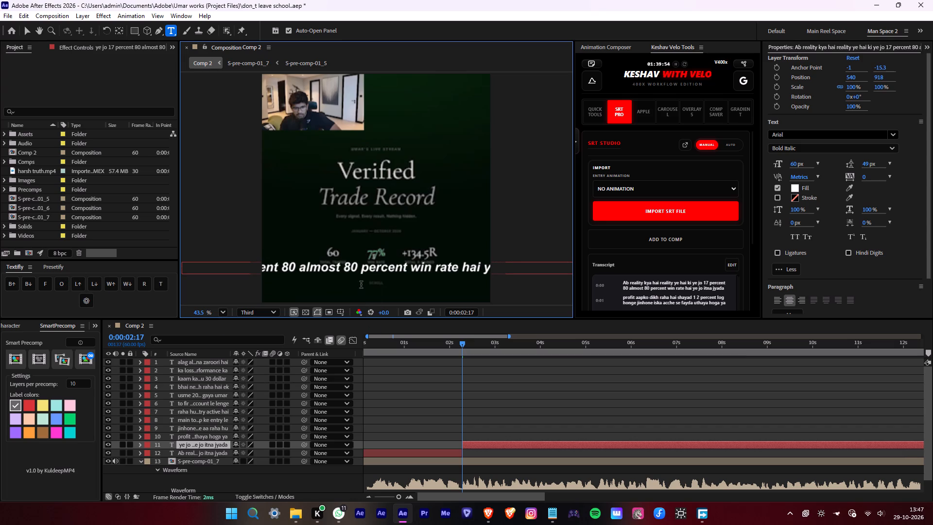
{"action": "left_click", "coordinate": [405, 267]}
{"action": "left_click_drag", "start_coordinate": [409, 269], "coordinate": [364, 273]}
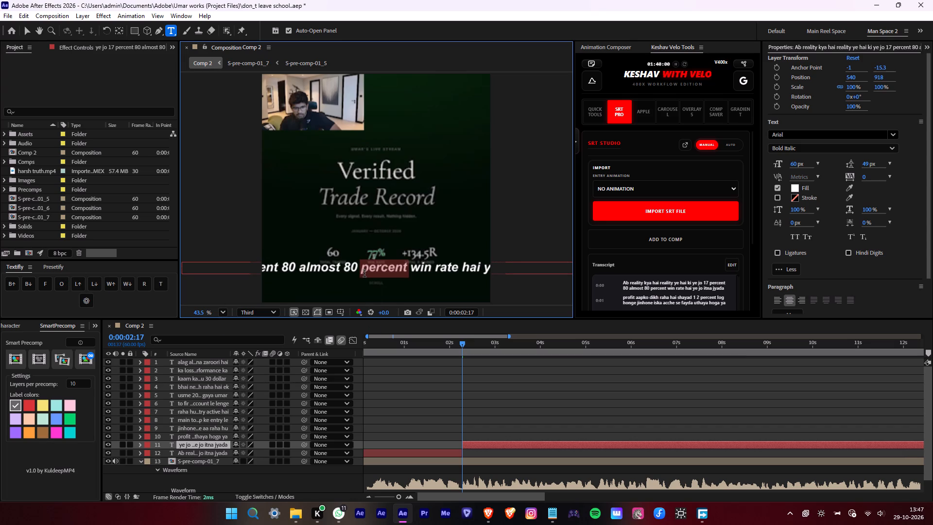
{"action": "key", "text": "shift+percent"}
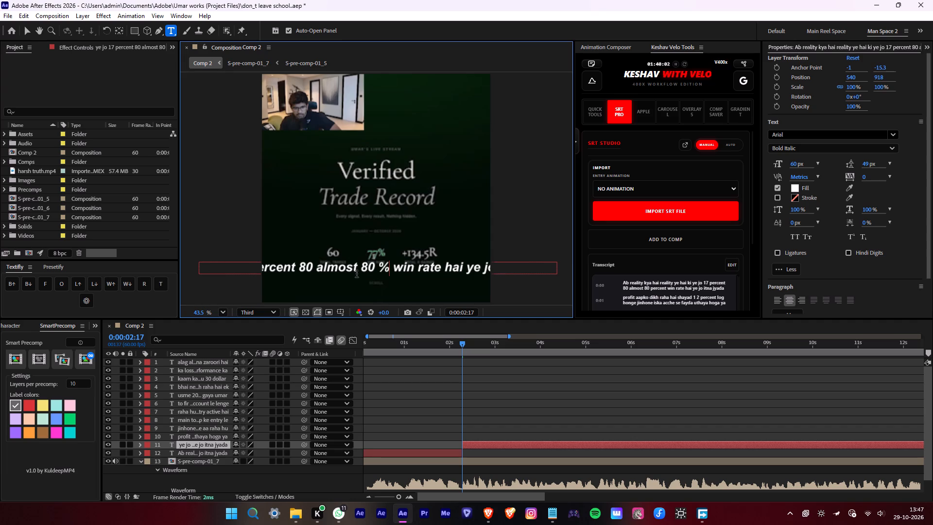
{"action": "left_click_drag", "start_coordinate": [296, 269], "coordinate": [252, 276]}
{"action": "key", "text": "BackSpace"}
{"action": "key", "text": "shift+percent"}
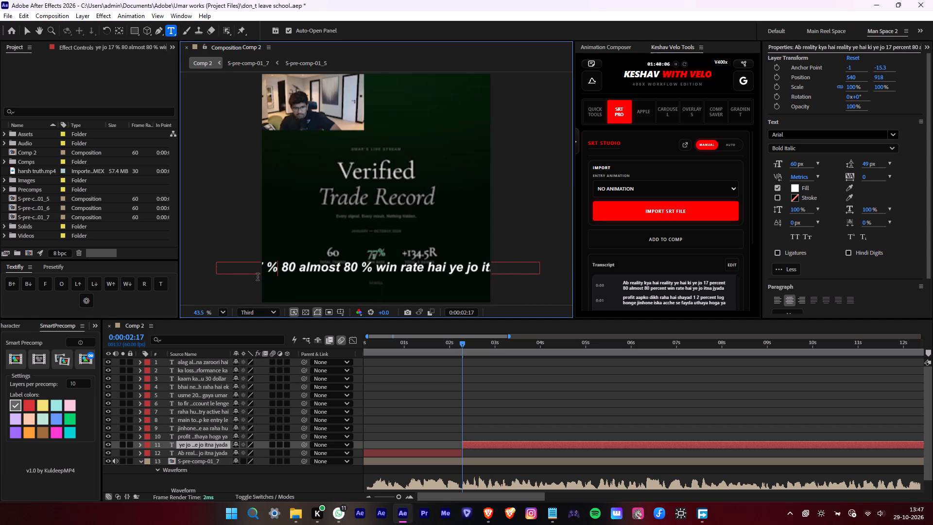
{"action": "left_click", "coordinate": [346, 270]}
{"action": "key", "text": "Return"}
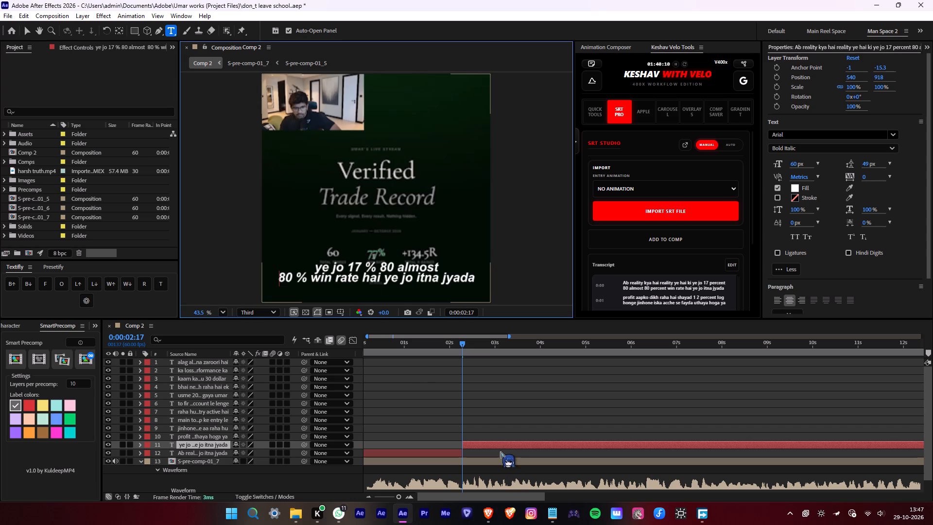
Play back the area around the split to check the second subtitle's timing against the audio.
{"action": "left_click", "coordinate": [500, 447]}
{"action": "key", "text": "space"}
{"action": "scroll", "coordinate": [505, 398], "scroll_direction": "down", "scroll_amount": 3}
{"action": "scroll", "coordinate": [461, 403], "scroll_direction": "up", "scroll_amount": 1, "text": "alt"}
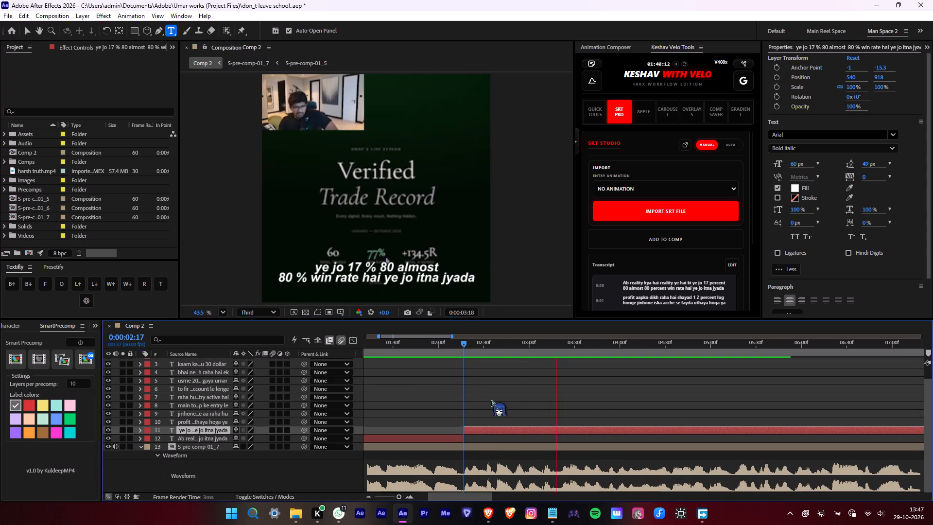
{"action": "key", "text": "space"}
{"action": "left_click_drag", "start_coordinate": [586, 351], "coordinate": [524, 352]}
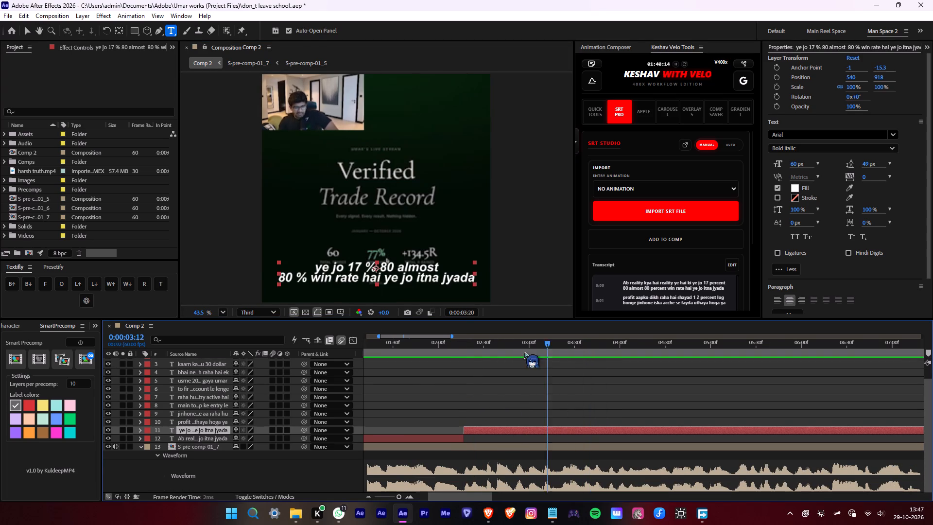
{"action": "left_click_drag", "start_coordinate": [524, 352], "coordinate": [451, 352]}
{"action": "key", "text": "space"}
{"action": "key", "text": "space"}
Shorten the first split subtitle to "Ab reality kya hai" and "reality ye hai ki" on two lines.
{"action": "left_click", "coordinate": [415, 346]}
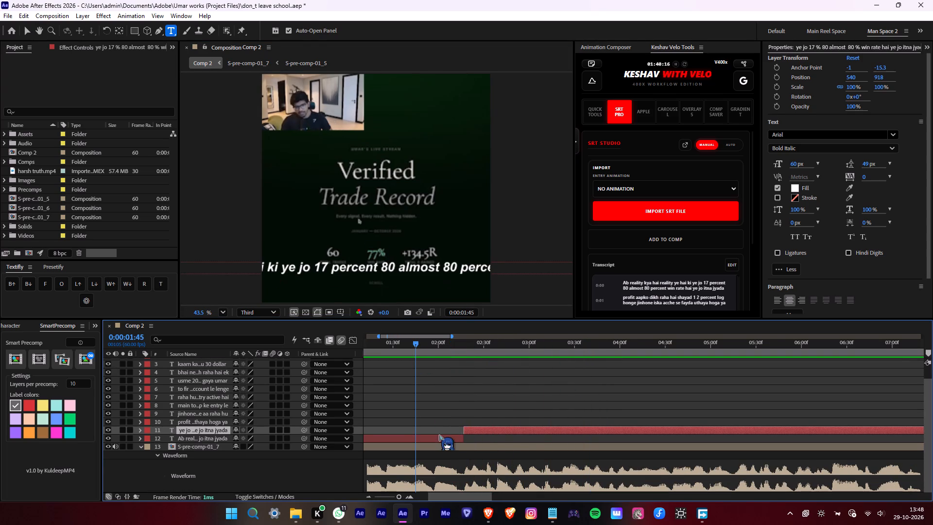
{"action": "left_click", "coordinate": [439, 437]}
{"action": "left_click_drag", "start_coordinate": [281, 268], "coordinate": [630, 273]}
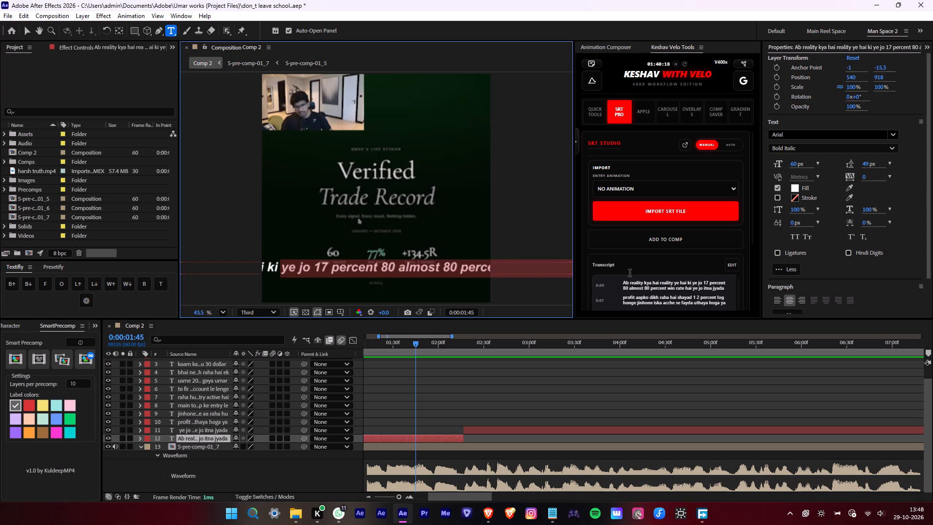
{"action": "left_click_drag", "start_coordinate": [630, 273], "coordinate": [632, 272]}
{"action": "key", "text": "BackSpace"}
{"action": "left_click_drag", "start_coordinate": [454, 270], "coordinate": [746, 287]}
{"action": "key", "text": "BackSpace"}
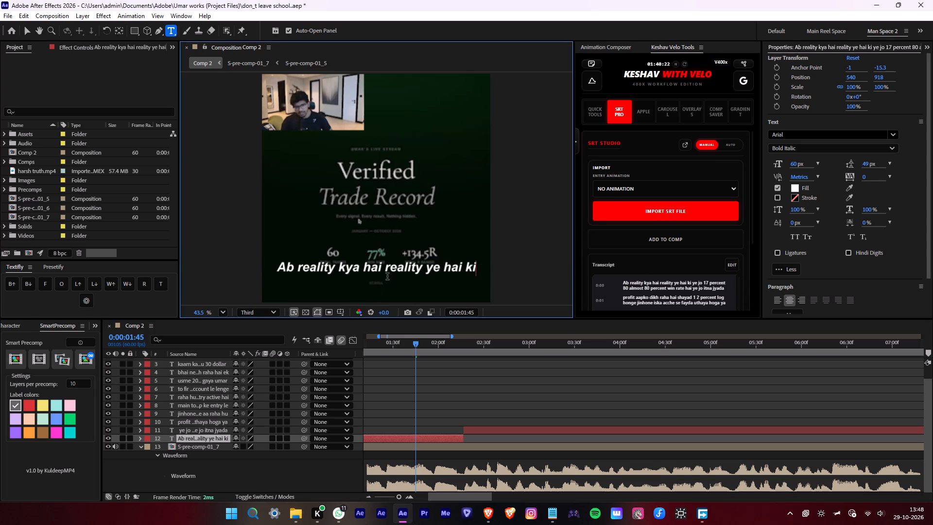
{"action": "left_click", "coordinate": [386, 274]}
{"action": "key", "text": "Return"}
{"action": "left_click", "coordinate": [471, 404]}
Play the second subtitle, "ye jo 17 % 80 almost", against the audio and split its layer at 0:00:04:34.
{"action": "left_click", "coordinate": [480, 428]}
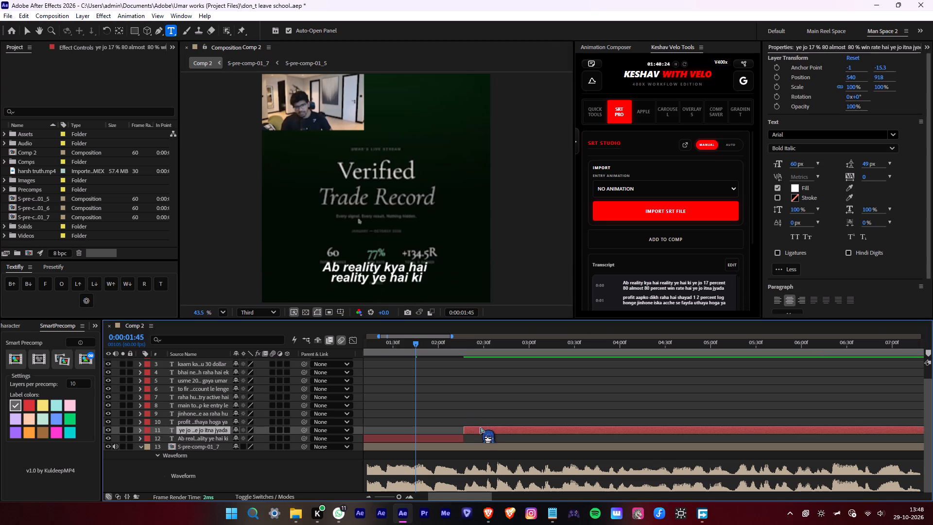
{"action": "key", "text": "i"}
{"action": "key", "text": "space"}
{"action": "scroll", "coordinate": [593, 388], "scroll_direction": "down", "scroll_amount": 5}
{"action": "key", "text": "space"}
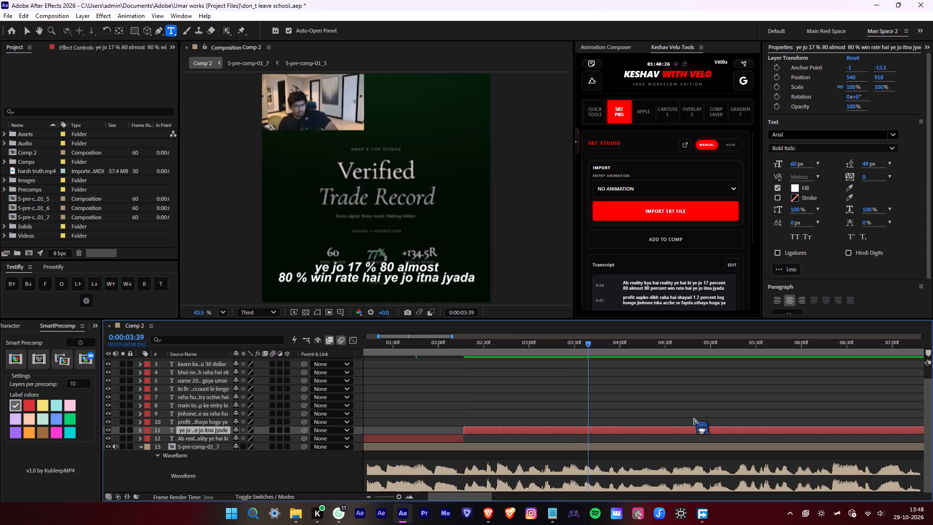
{"action": "middle_click_drag", "start_coordinate": [691, 419], "coordinate": [602, 406]}
{"action": "key", "text": "space"}
{"action": "key", "text": "space"}
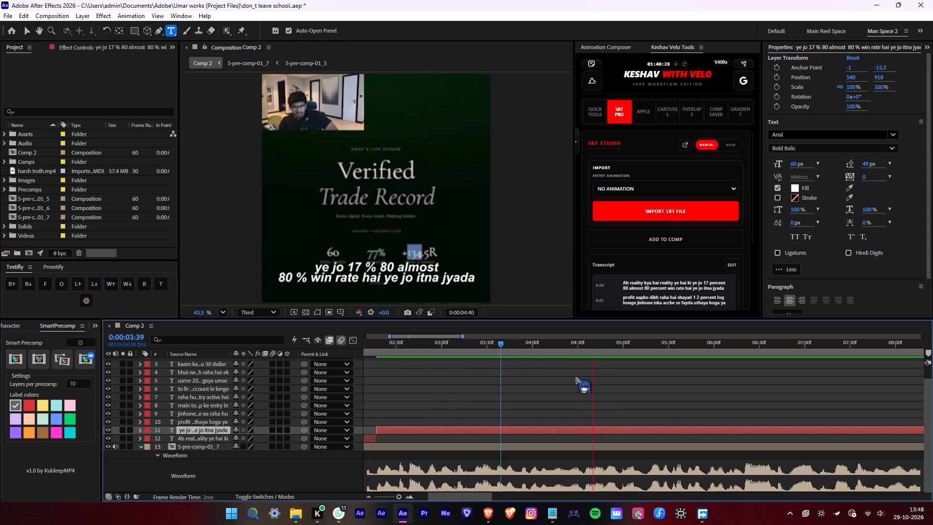
{"action": "left_click", "coordinate": [587, 352]}
{"action": "key", "text": "space"}
{"action": "left_click", "coordinate": [584, 352]}
{"action": "key", "text": "space"}
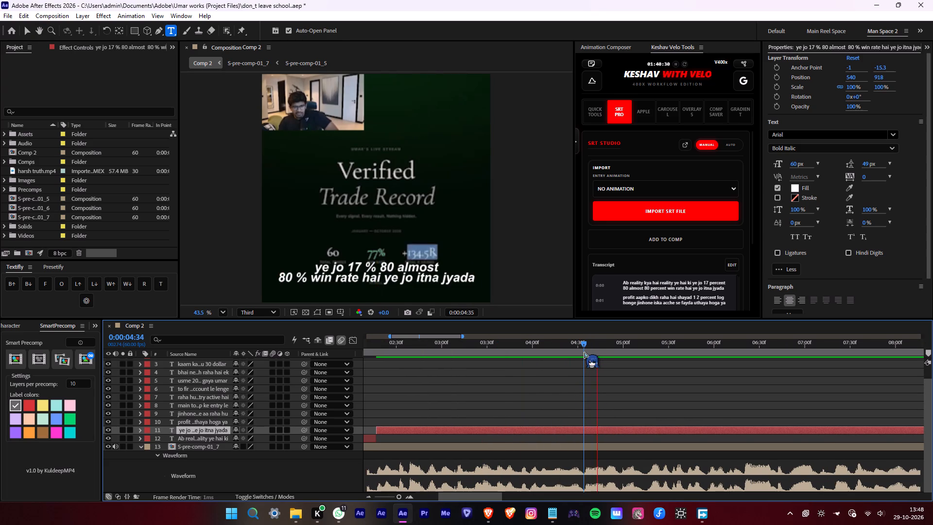
{"action": "left_click", "coordinate": [584, 352]}
{"action": "key", "text": "alt+d"}
Cut the text of the new subtitle starting at 0:00:04:34 down to "ye jo itna jyada".
{"action": "left_click_drag", "start_coordinate": [382, 280], "coordinate": [336, 260]}
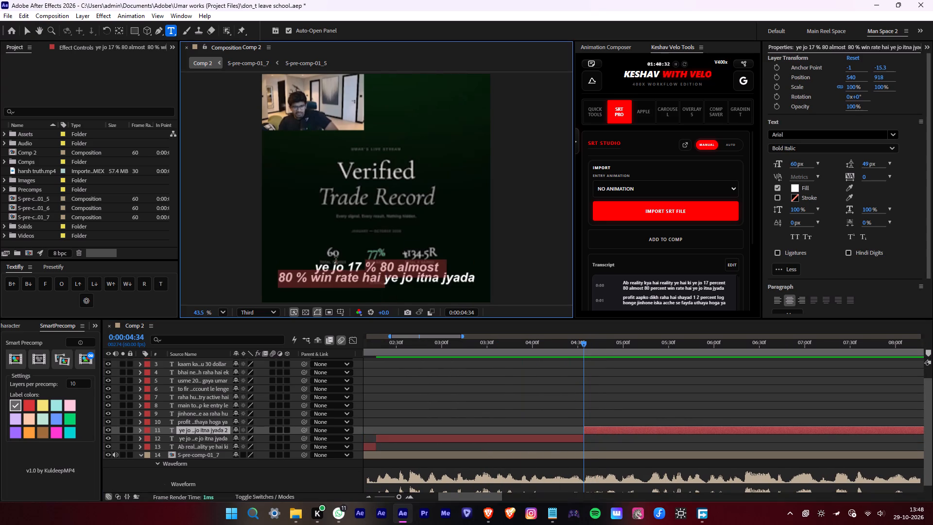
{"action": "left_click_drag", "start_coordinate": [336, 260], "coordinate": [311, 254]}
{"action": "key", "text": "BackSpace"}
{"action": "left_click", "coordinate": [516, 362]}
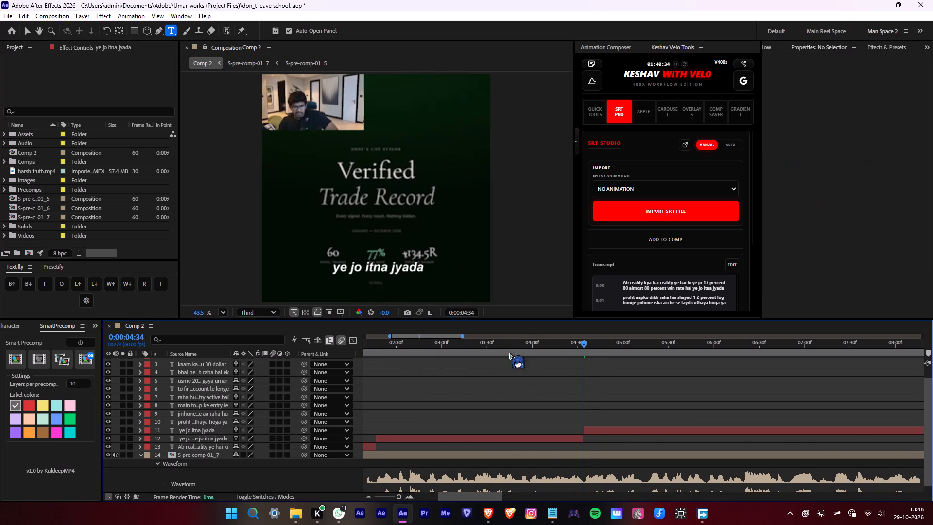
Remove "ye jo itna jyada" from the preceding subtitle so its second line reads "80 % win rate hai".
{"action": "left_click", "coordinate": [510, 349]}
{"action": "left_click", "coordinate": [499, 440]}
{"action": "left_click_drag", "start_coordinate": [385, 281], "coordinate": [486, 282]}
{"action": "key", "text": "BackSpace"}
Play the "ye jo itna jyada" subtitle, split it at 0:00:05:31 and delete the part after the split.
{"action": "left_click", "coordinate": [613, 430]}
{"action": "key", "text": "i"}
{"action": "key", "text": "space"}
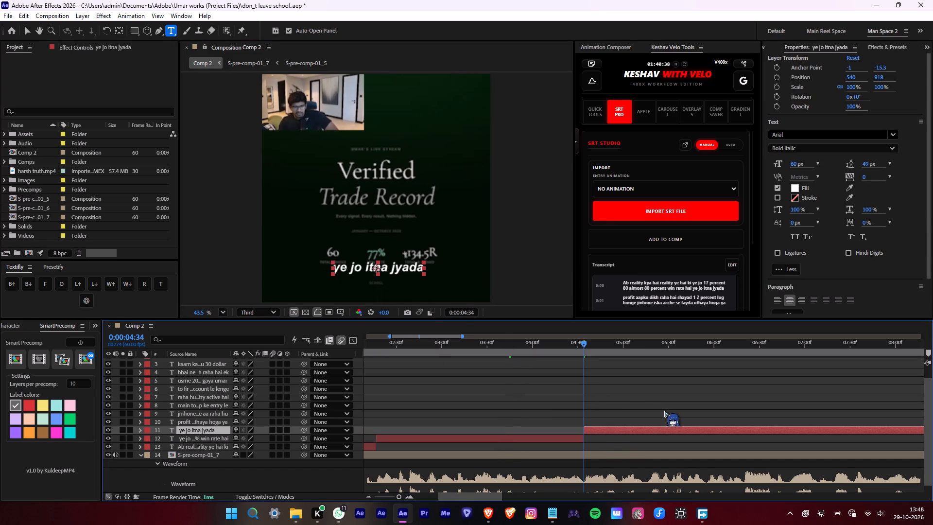
{"action": "middle_click_drag", "start_coordinate": [571, 385], "coordinate": [404, 368]}
{"action": "key", "text": "space"}
{"action": "scroll", "coordinate": [627, 419], "scroll_direction": "down", "scroll_amount": 3}
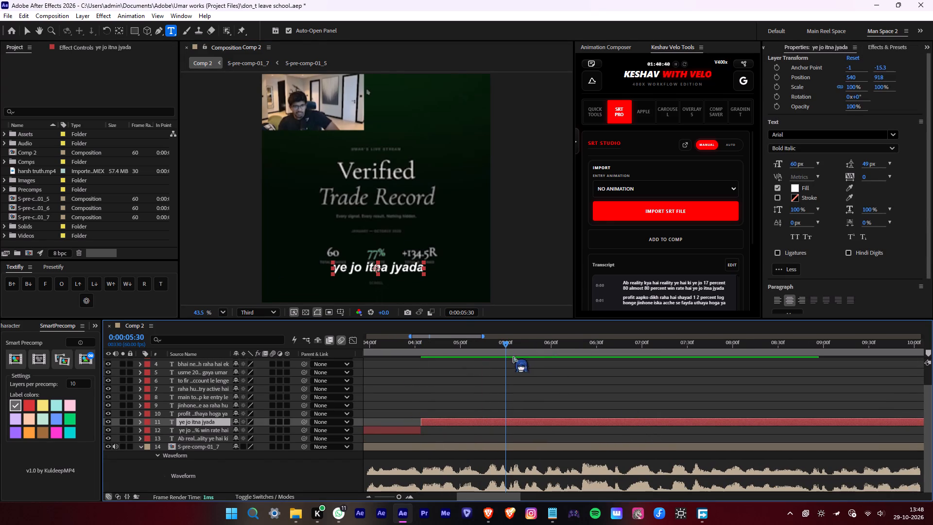
{"action": "left_click", "coordinate": [505, 344]}
{"action": "key", "text": "space"}
{"action": "left_click", "coordinate": [507, 344]}
{"action": "key", "text": "alt+d"}
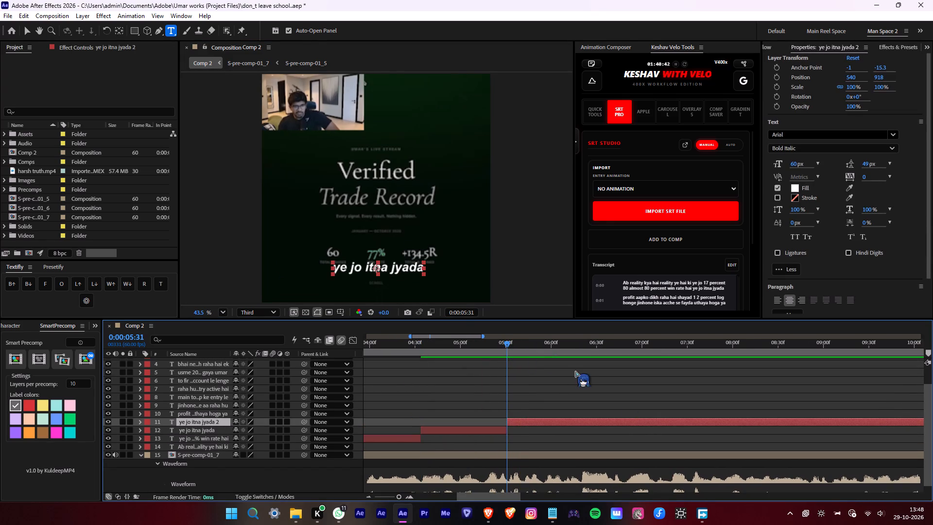
{"action": "key", "text": "Delete"}
Extend the start of the "profit aapko dikh raha hai" subtitle layer back to 0:00:05:31, where the previous subtitle ends.
{"action": "scroll", "coordinate": [768, 442], "scroll_direction": "down", "scroll_amount": 7, "text": "alt"}
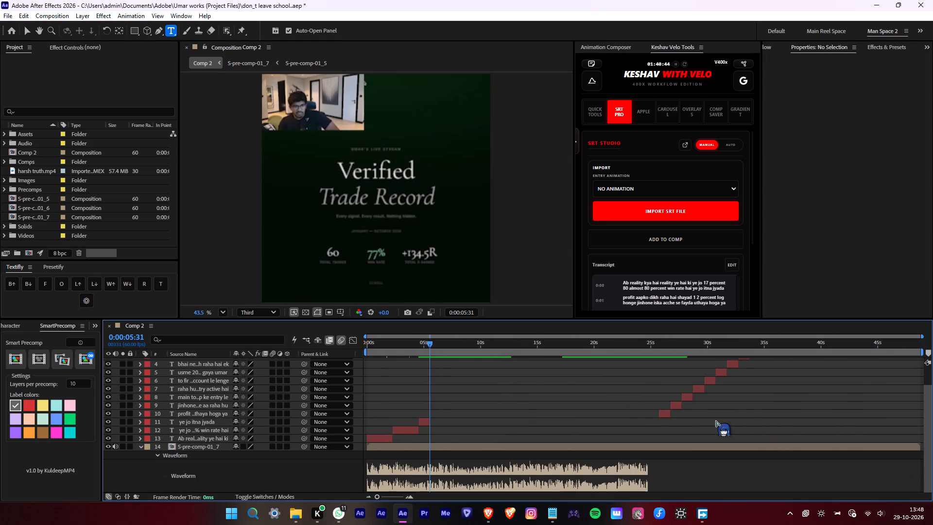
{"action": "left_click_drag", "start_coordinate": [656, 412], "coordinate": [426, 428]}
{"action": "scroll", "coordinate": [431, 422], "scroll_direction": "up", "scroll_amount": 2, "text": "alt"}
{"action": "left_click", "coordinate": [421, 413]}
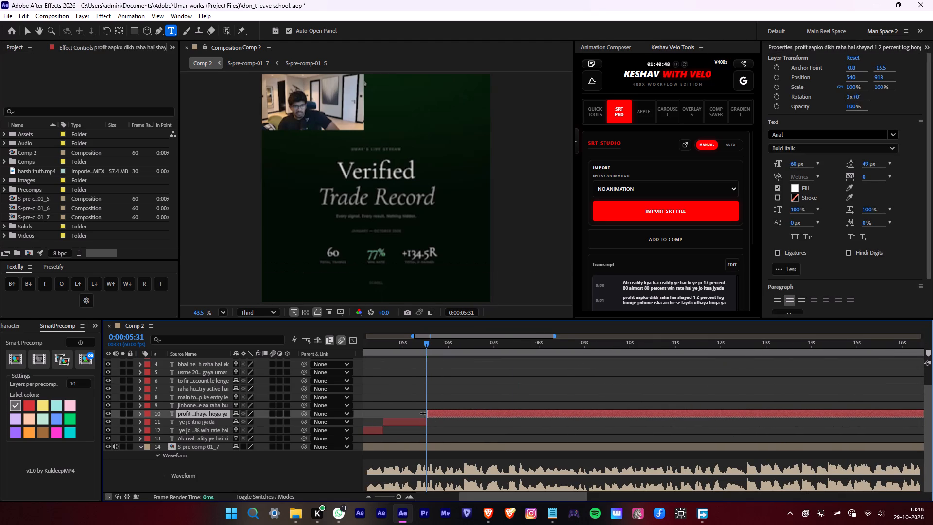
{"action": "scroll", "coordinate": [423, 413], "scroll_direction": "up", "scroll_amount": 2, "text": "alt"}
{"action": "left_click", "coordinate": [437, 413]}
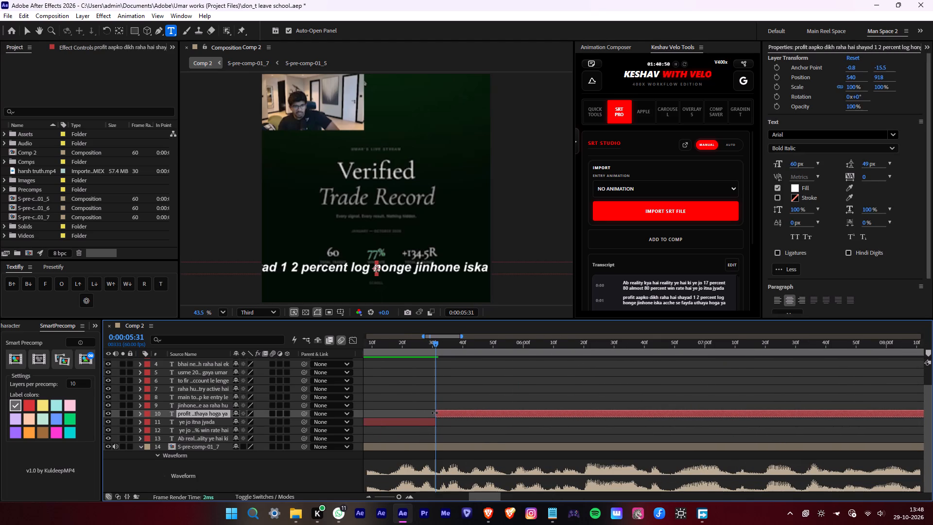
Play the "profit aapko dikh raha hai" subtitle and break its text onto a second line within "shayad", after "sh".
{"action": "scroll", "coordinate": [436, 412], "scroll_direction": "down", "scroll_amount": 4, "text": "alt"}
{"action": "key", "text": "space"}
{"action": "scroll", "coordinate": [487, 414], "scroll_direction": "down", "scroll_amount": 1}
{"action": "scroll", "coordinate": [452, 415], "scroll_direction": "up", "scroll_amount": 2, "text": "alt"}
{"action": "key", "text": "space"}
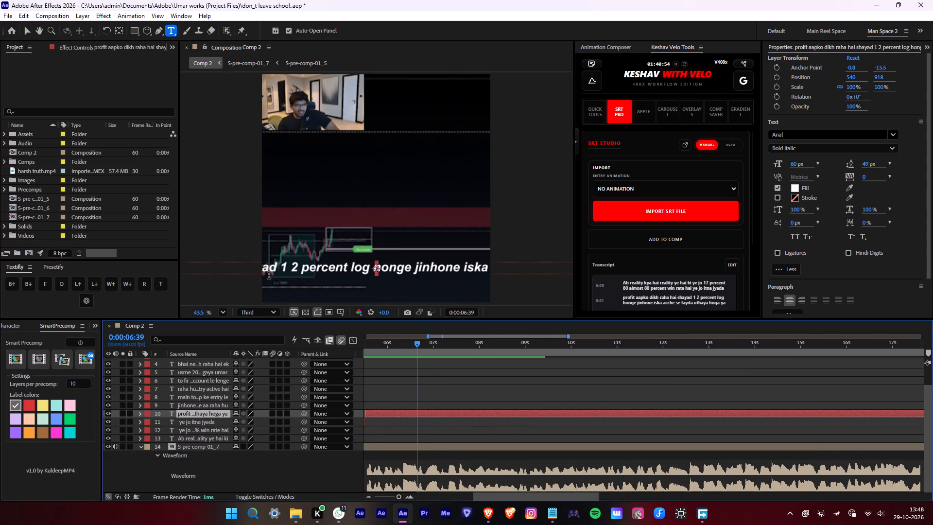
{"action": "left_click", "coordinate": [244, 268]}
{"action": "key", "text": "Return"}
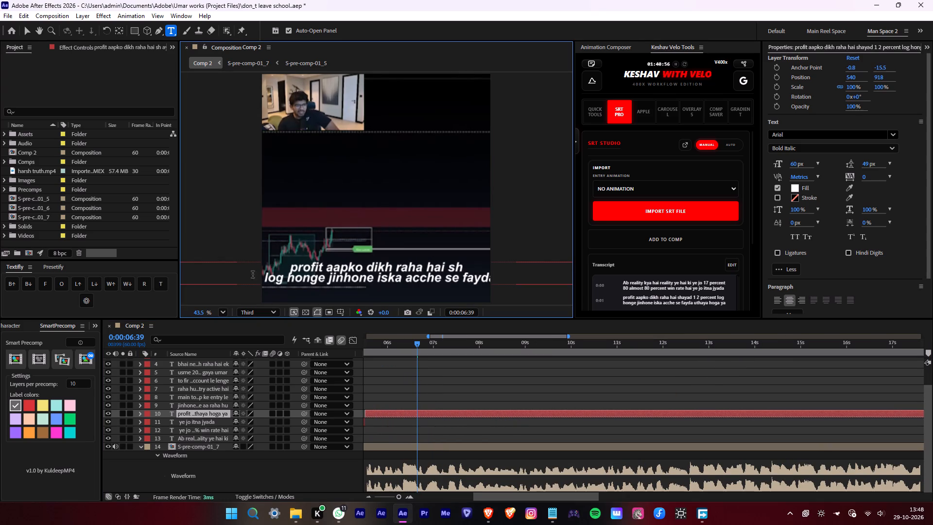
Scale the seven subtitle layers from "profit aapko" through "bhai ne" to 50%.
{"action": "scroll", "coordinate": [442, 420], "scroll_direction": "down", "scroll_amount": 5, "text": "alt"}
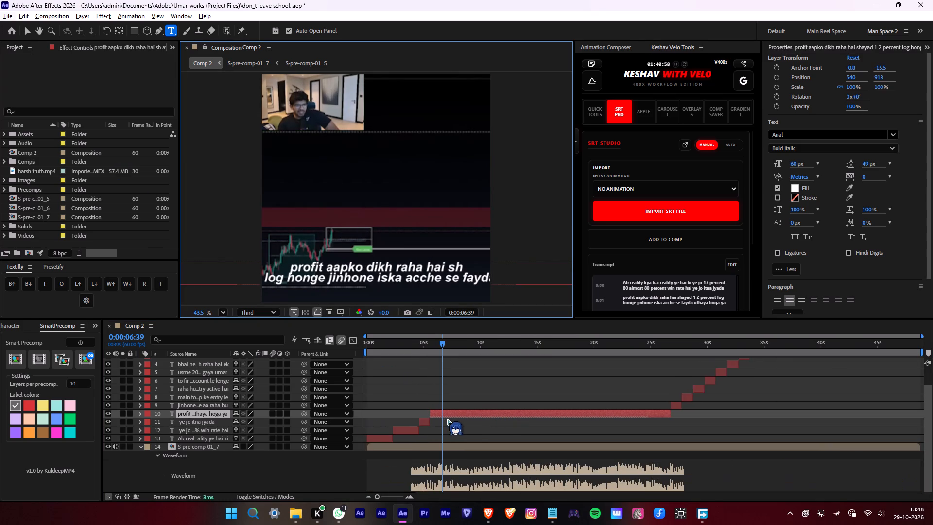
{"action": "scroll", "coordinate": [460, 419], "scroll_direction": "up", "scroll_amount": 6}
{"action": "left_click", "coordinate": [218, 363], "text": "shift"}
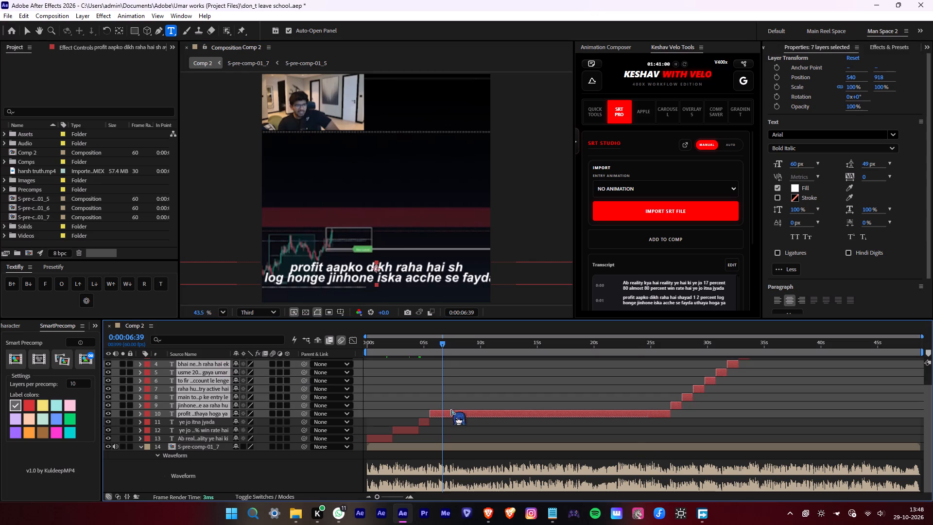
{"action": "left_click", "coordinate": [449, 414]}
{"action": "key", "text": "d"}
{"action": "key", "text": "s"}
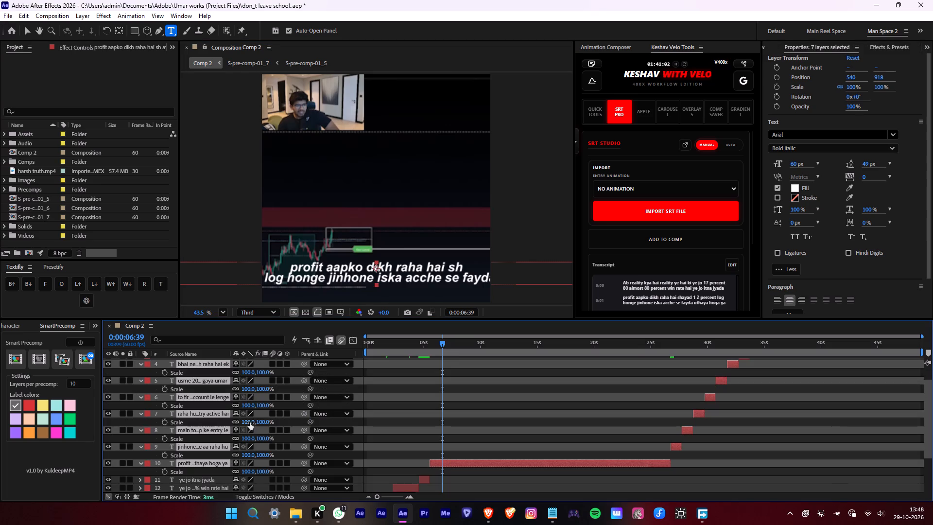
{"action": "left_click_drag", "start_coordinate": [249, 422], "coordinate": [226, 420]}
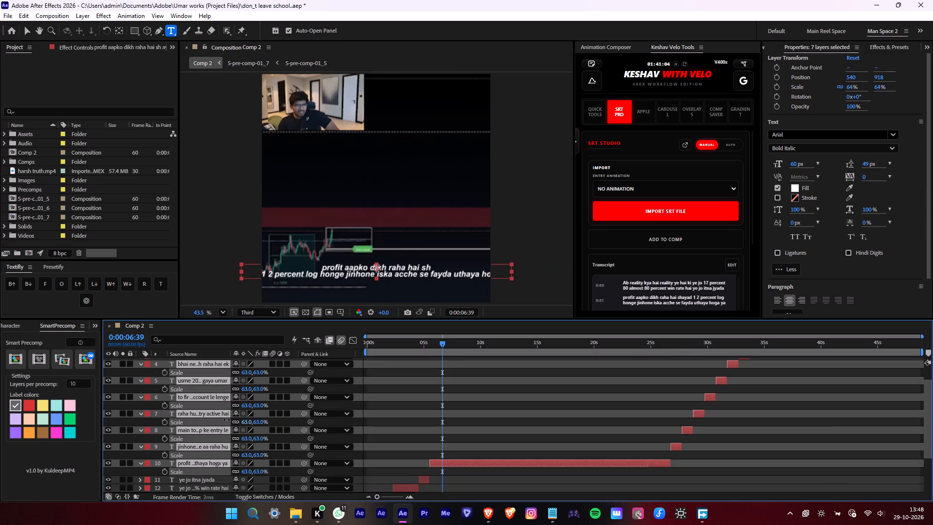
{"action": "left_click_drag", "start_coordinate": [226, 420], "coordinate": [221, 419]}
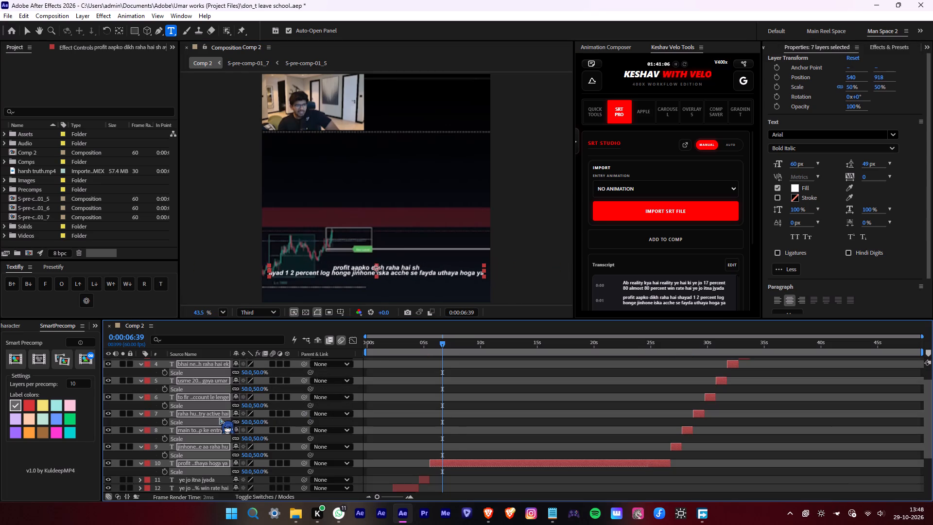
{"action": "left_click", "coordinate": [441, 460]}
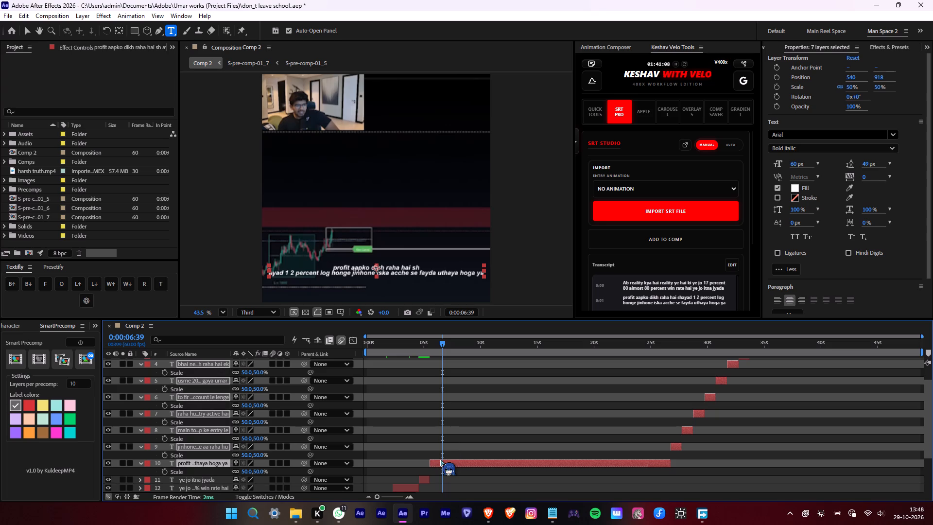
{"action": "left_click", "coordinate": [412, 453]}
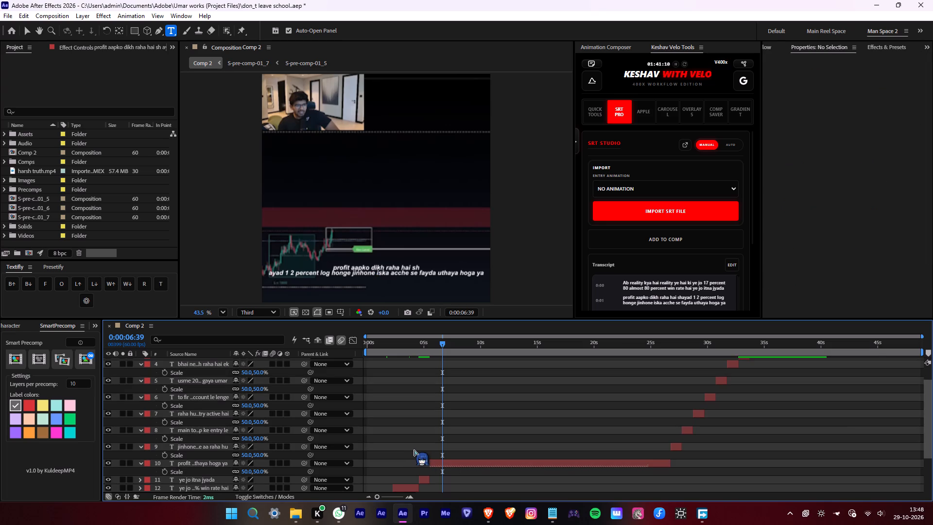
Play the "profit aapko dikh raha hai" subtitle from its start and split its layer at 0:00:06:20.
{"action": "scroll", "coordinate": [424, 448], "scroll_direction": "up", "scroll_amount": 2, "text": "alt"}
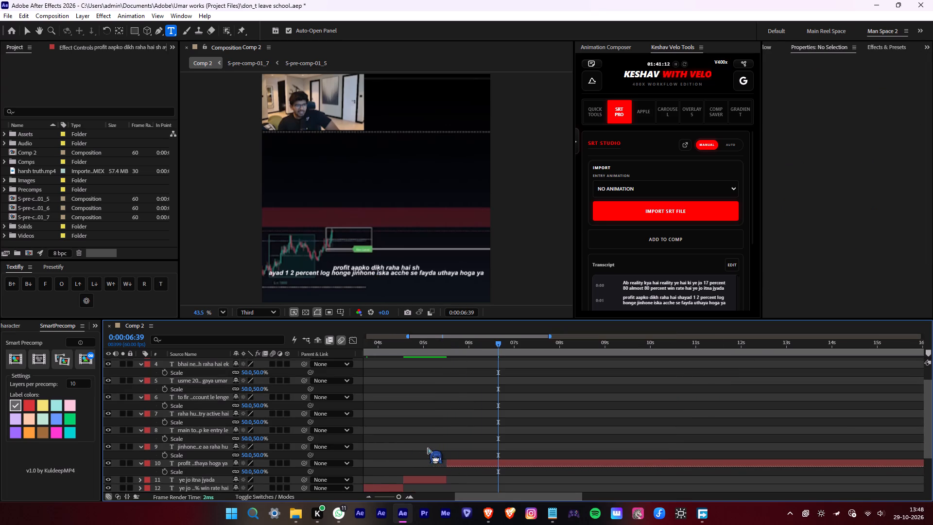
{"action": "left_click", "coordinate": [468, 464]}
{"action": "key", "text": "i"}
{"action": "key", "text": "space"}
{"action": "scroll", "coordinate": [589, 427], "scroll_direction": "down", "scroll_amount": 3}
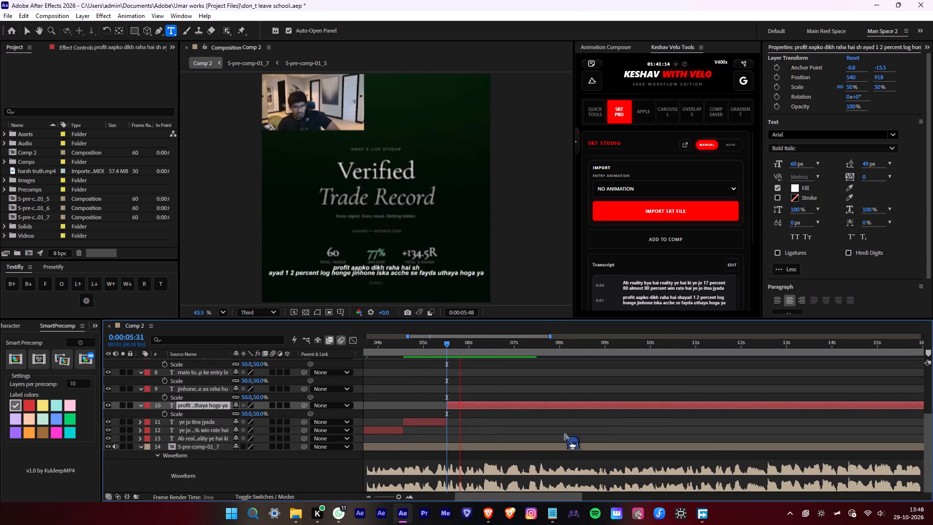
{"action": "scroll", "coordinate": [484, 428], "scroll_direction": "up", "scroll_amount": 2, "text": "alt"}
{"action": "key", "text": "space"}
{"action": "left_click_drag", "start_coordinate": [519, 354], "coordinate": [481, 362]}
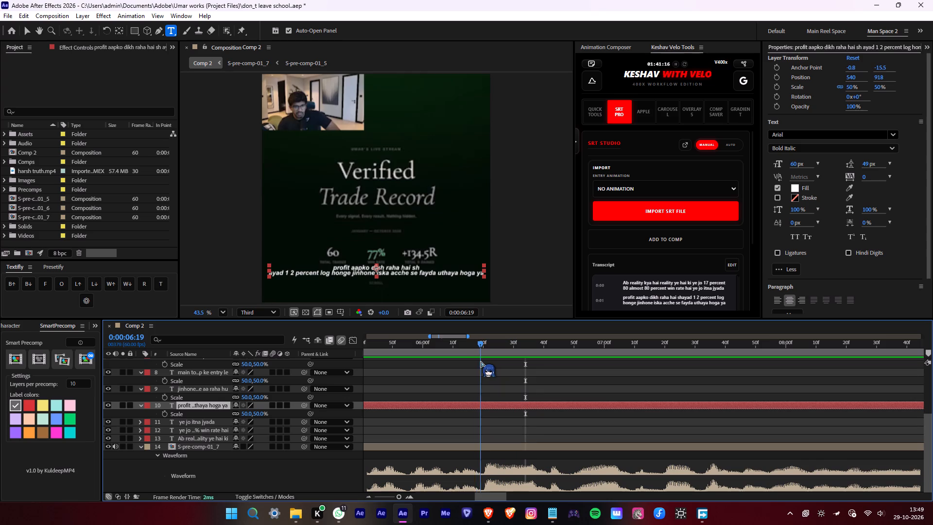
{"action": "left_click_drag", "start_coordinate": [481, 362], "coordinate": [482, 362]}
{"action": "key", "text": "alt+d"}
Move "sh" to the second line of the new split subtitle, leaving "profit aapko dikh raha hai" above "shayad".
{"action": "left_click", "coordinate": [414, 266]}
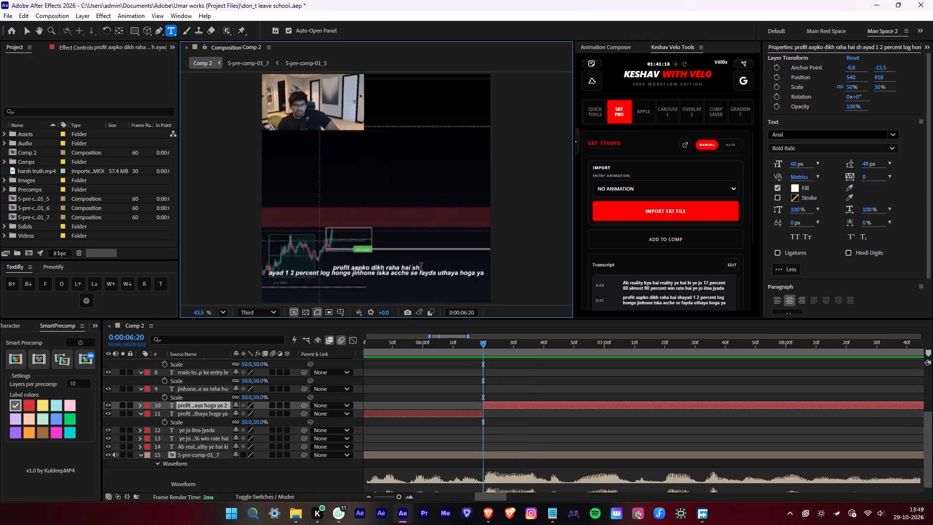
{"action": "left_click_drag", "start_coordinate": [422, 266], "coordinate": [414, 266]}
{"action": "key", "text": "BackSpace"}
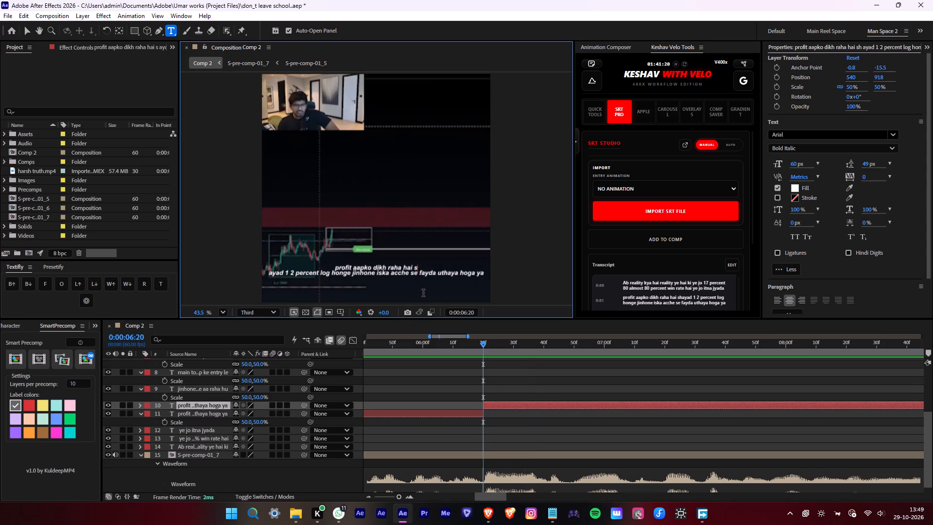
{"action": "key", "text": "BackSpace"}
{"action": "left_click", "coordinate": [267, 277]}
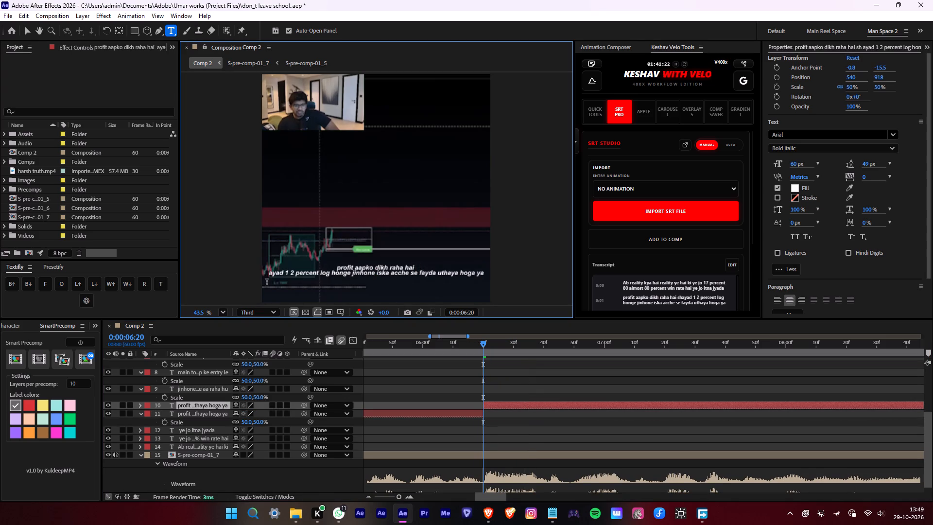
{"action": "type", "text": "sh"}
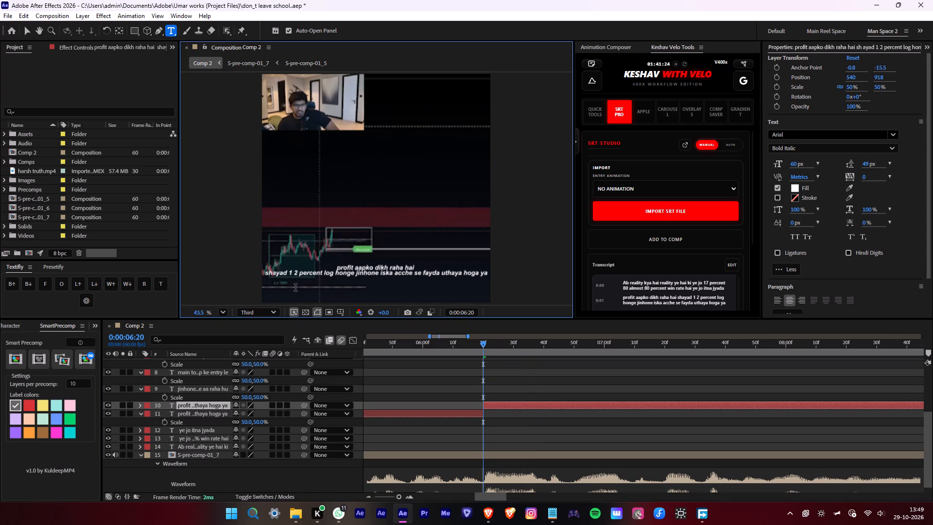
Replace "1 2 percent" with "1-2%" in the second line of the subtitle starting at 0:00:06:20.
{"action": "left_click", "coordinate": [295, 274]}
{"action": "key", "text": "BackSpace"}
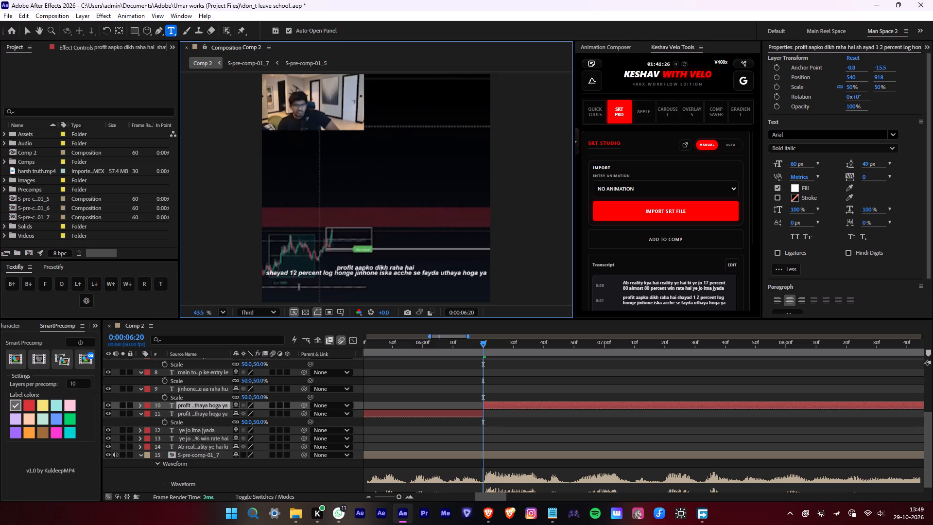
{"action": "key", "text": "0"}
{"action": "key", "text": "BackSpace"}
{"action": "key", "text": "minus"}
{"action": "left_click", "coordinate": [321, 272]}
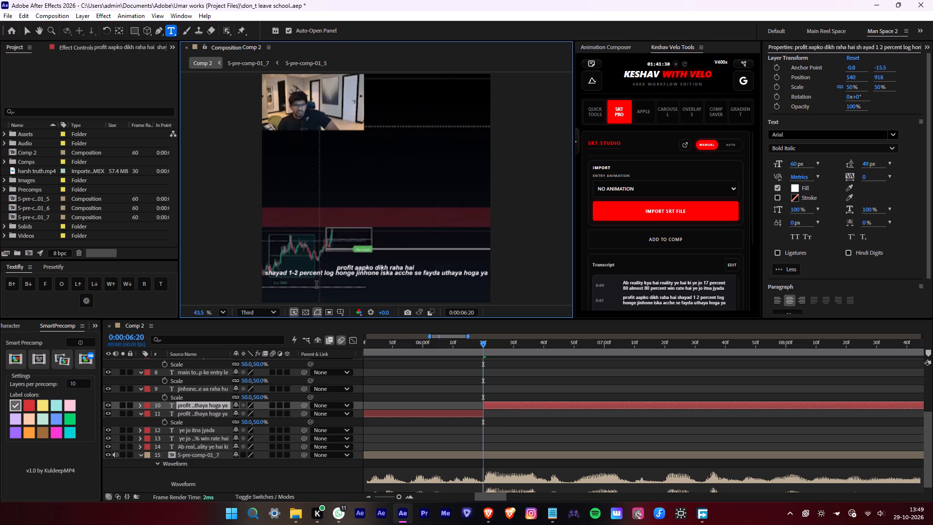
{"action": "left_click", "coordinate": [323, 274]}
{"action": "key", "text": "BackSpace"}
{"action": "key", "text": "BackSpace"}
{"action": "key", "text": "BackSpace"}
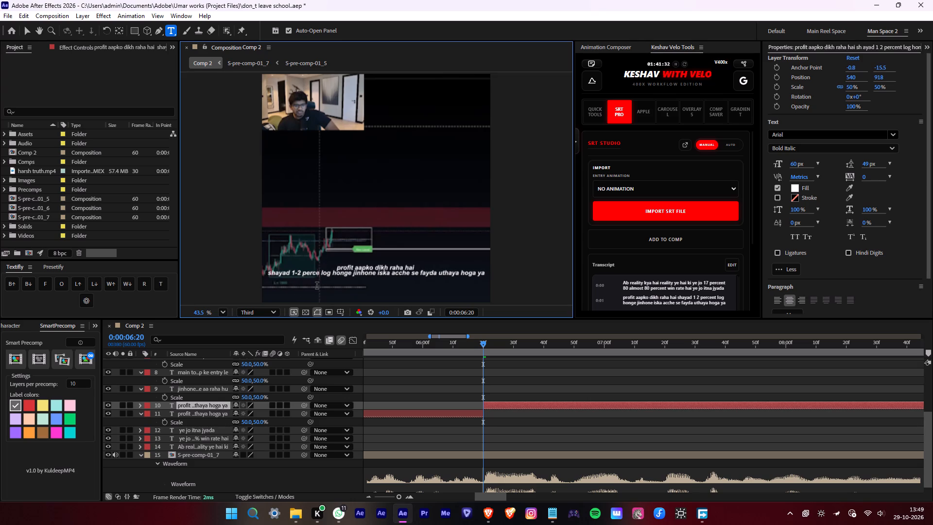
{"action": "key", "text": "BackSpace"}
{"action": "key", "text": "BackSpace"}
{"action": "key", "text": "BackSpace"}
{"action": "key", "text": "BackSpace"}
{"action": "left_click", "coordinate": [311, 269]}
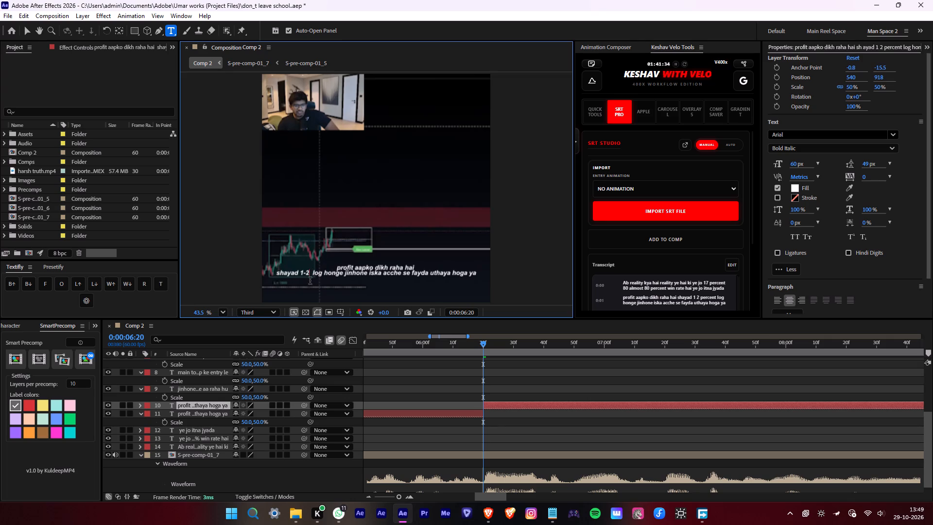
{"action": "left_click", "coordinate": [313, 272]}
{"action": "key", "text": "BackSpace"}
{"action": "key", "text": "BackSpace"}
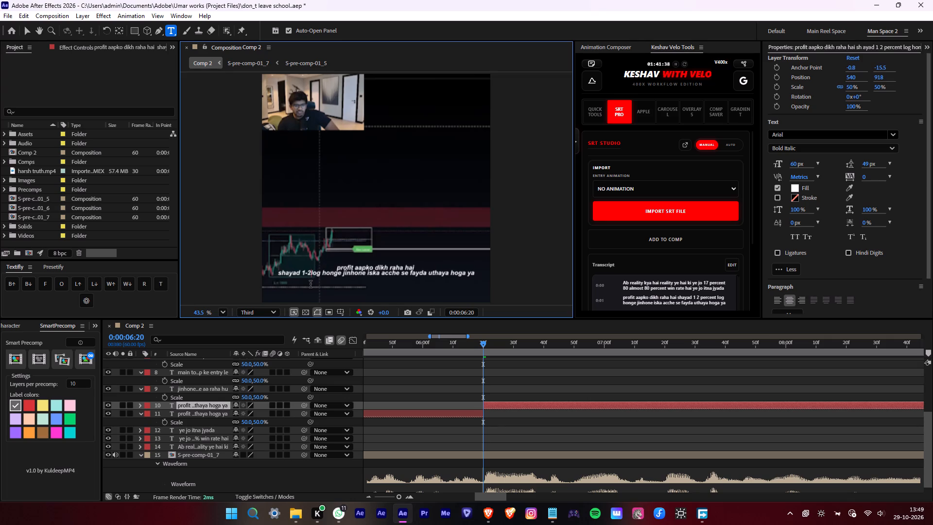
{"action": "type", "text": "%"}
{"action": "key", "text": "space"}
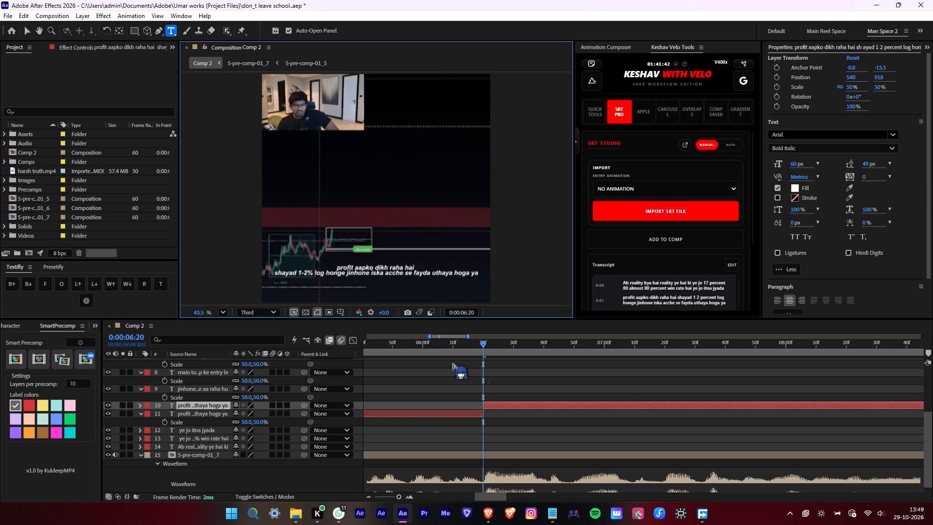
Cut the text of the subtitle ending at 0:00:06:20 down to "profit aapko dikh raha hai", removing "sh" and the second line.
{"action": "left_click_drag", "start_coordinate": [484, 350], "coordinate": [457, 351]}
{"action": "left_click", "coordinate": [438, 415]}
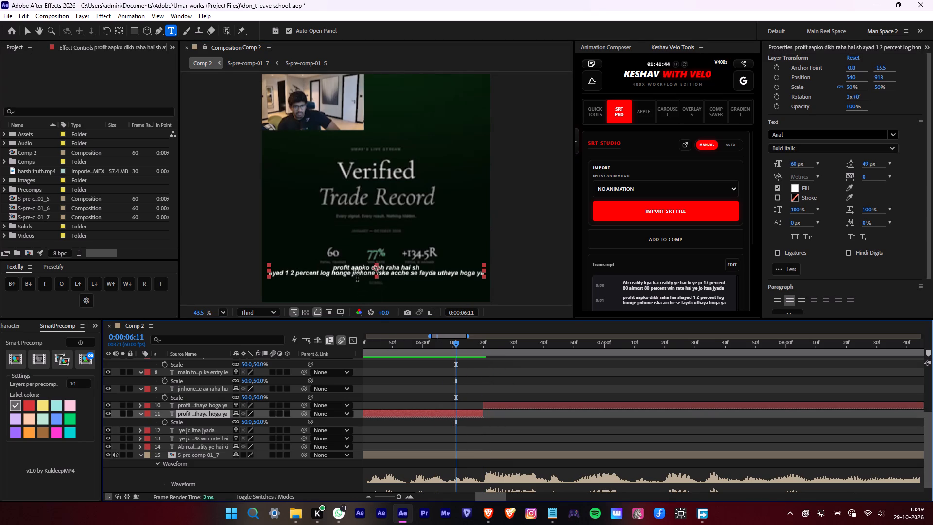
{"action": "triple_click", "coordinate": [357, 277]}
{"action": "left_click", "coordinate": [357, 277]}
{"action": "key", "text": "BackSpace"}
{"action": "left_click_drag", "start_coordinate": [413, 269], "coordinate": [429, 268]}
{"action": "key", "text": "BackSpace"}
Play back the subtitles around the 0:00:06:20 split to check their wording and timing against the speech.
{"action": "left_click", "coordinate": [517, 404]}
{"action": "key", "text": "i"}
{"action": "key", "text": "space"}
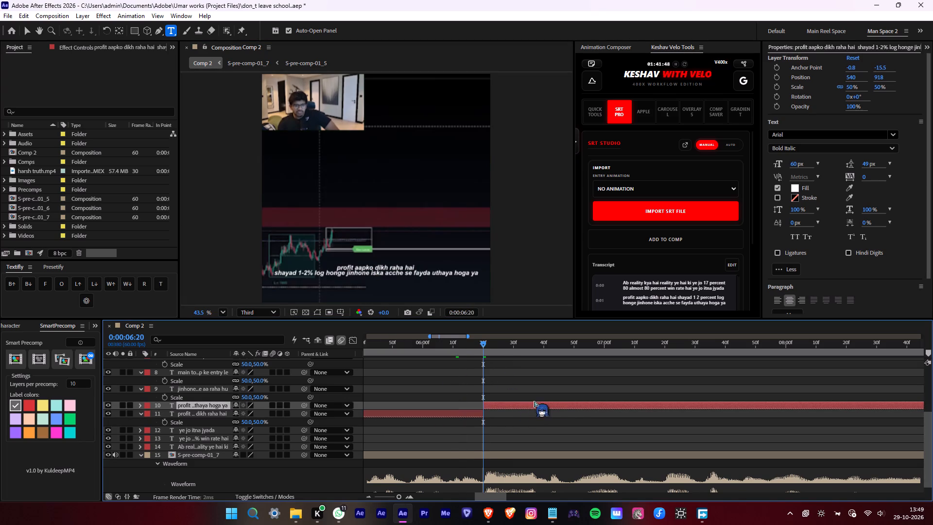
{"action": "scroll", "coordinate": [569, 401], "scroll_direction": "down", "scroll_amount": 4}
{"action": "key", "text": "space"}
{"action": "scroll", "coordinate": [575, 401], "scroll_direction": "down", "scroll_amount": 2, "text": "alt"}
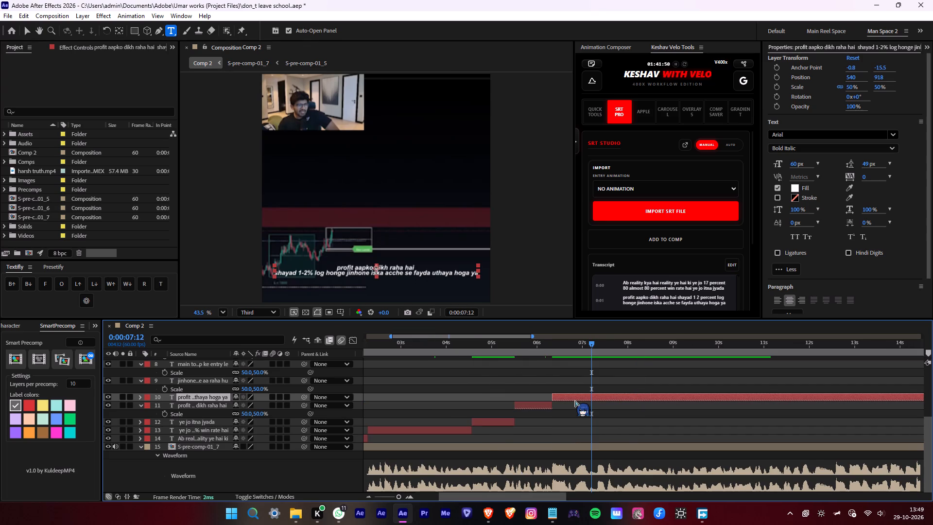
{"action": "scroll", "coordinate": [563, 400], "scroll_direction": "up", "scroll_amount": 1, "text": "alt"}
{"action": "left_click_drag", "start_coordinate": [543, 354], "coordinate": [390, 349]}
{"action": "key", "text": "space"}
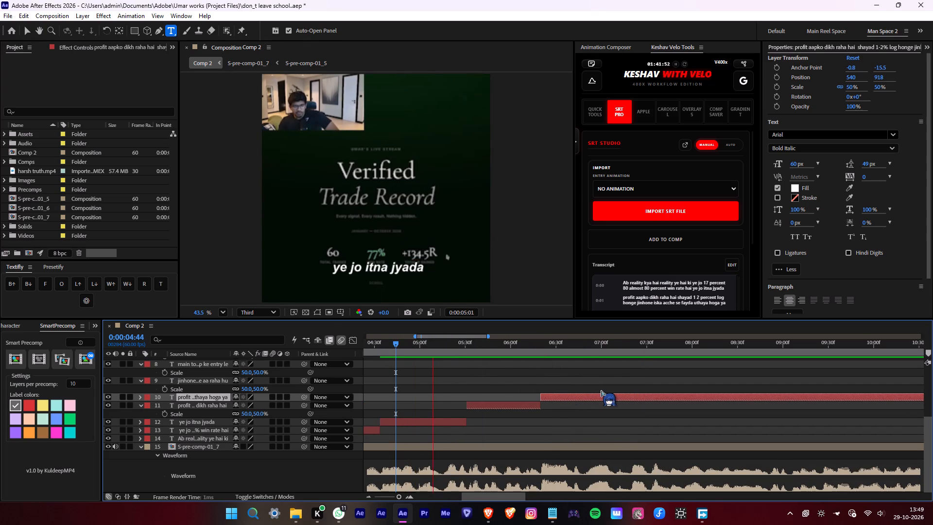
{"action": "key", "text": "space"}
{"action": "key", "text": "space"}
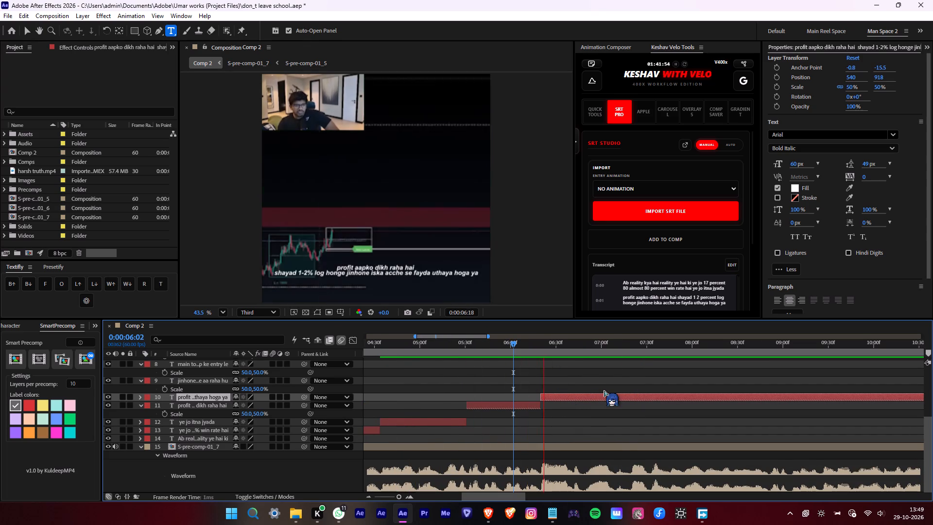
{"action": "key", "text": "space"}
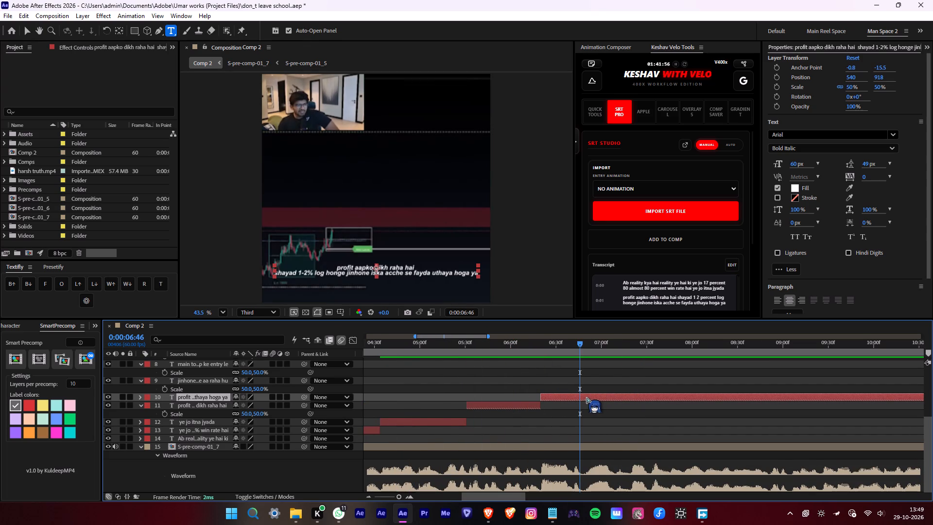
Delete "profit aapko dikh raha hai" from the subtitle starting at 0:00:06:20 and break its remaining line before "iska".
{"action": "left_click_drag", "start_coordinate": [414, 264], "coordinate": [406, 265]}
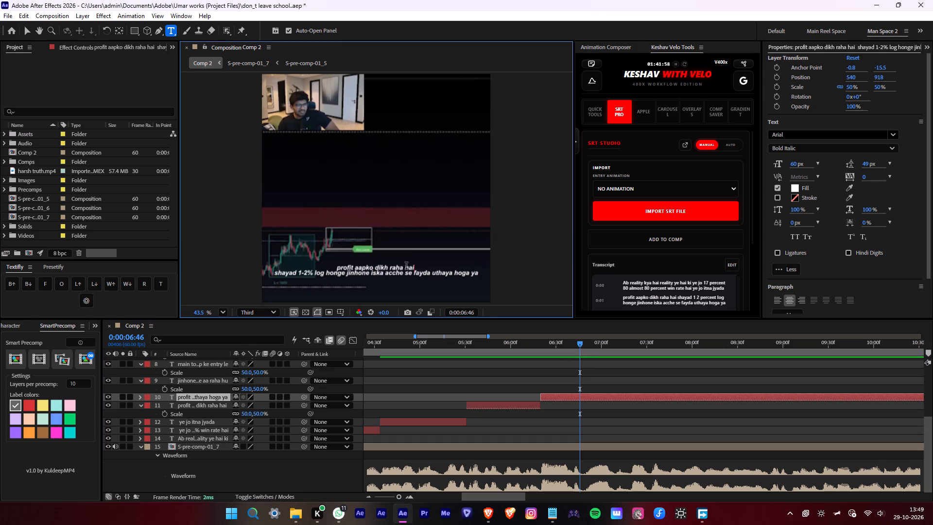
{"action": "left_click_drag", "start_coordinate": [406, 265], "coordinate": [328, 264]}
{"action": "left_click_drag", "start_coordinate": [335, 265], "coordinate": [347, 265]}
{"action": "left_click_drag", "start_coordinate": [347, 265], "coordinate": [416, 264]}
{"action": "key", "text": "BackSpace"}
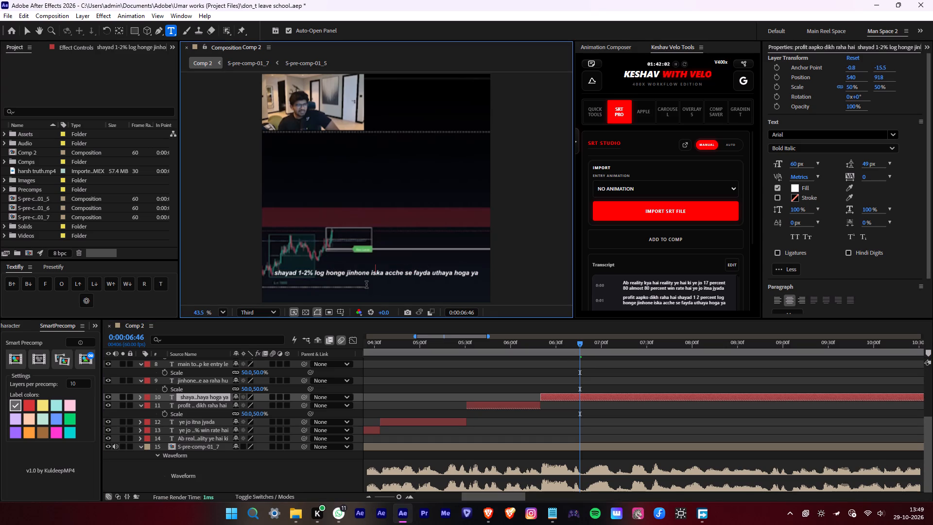
{"action": "left_click", "coordinate": [370, 276]}
{"action": "key", "text": "Return"}
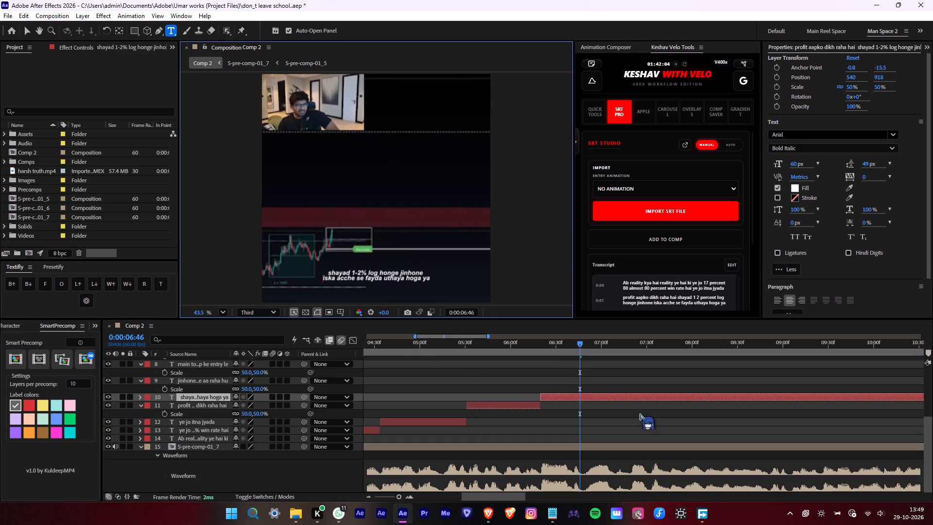
Play the "shayad 1-2% log honge jinhone" subtitle and split its layer at 0:00:08:24.
{"action": "left_click", "coordinate": [619, 399]}
{"action": "type", "text": "i"}
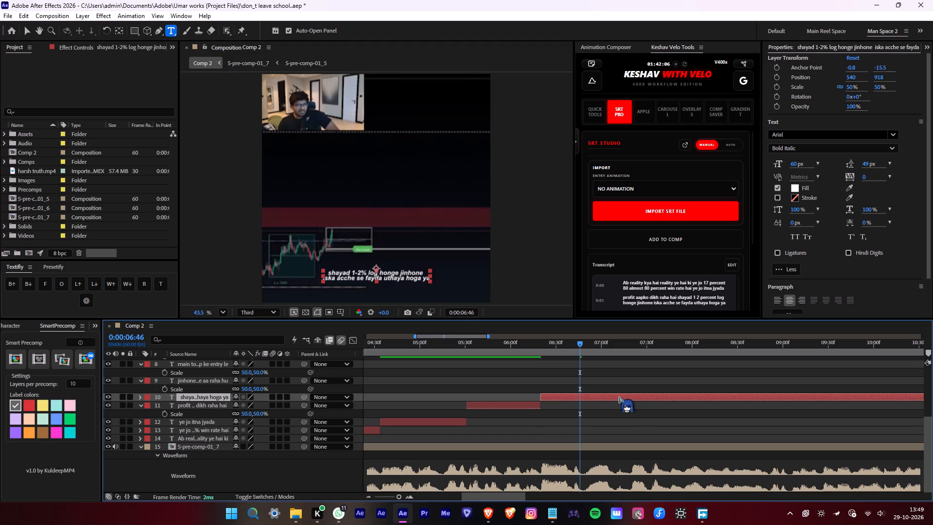
{"action": "key", "text": "space"}
{"action": "scroll", "coordinate": [628, 404], "scroll_direction": "down", "scroll_amount": 2}
{"action": "key", "text": "space"}
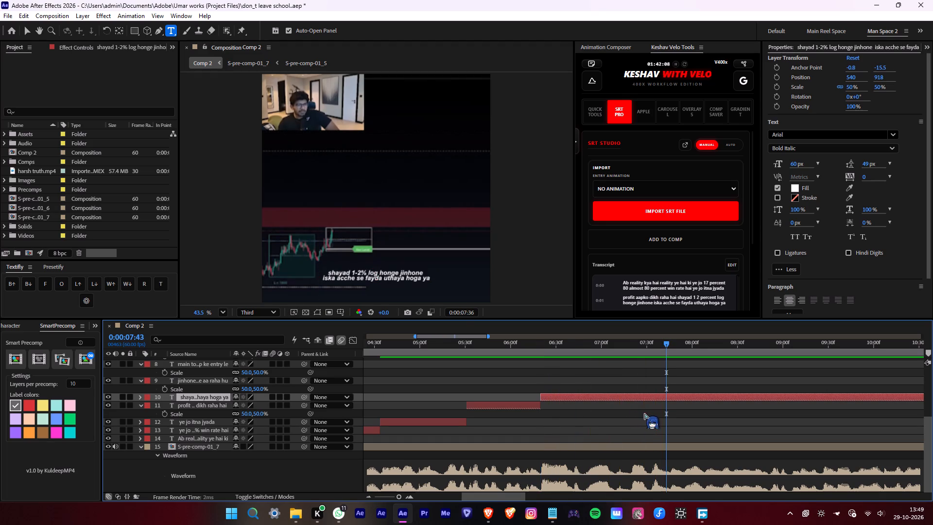
{"action": "middle_click_drag", "start_coordinate": [639, 414], "coordinate": [512, 409]}
{"action": "key", "text": "space"}
{"action": "key", "text": "space"}
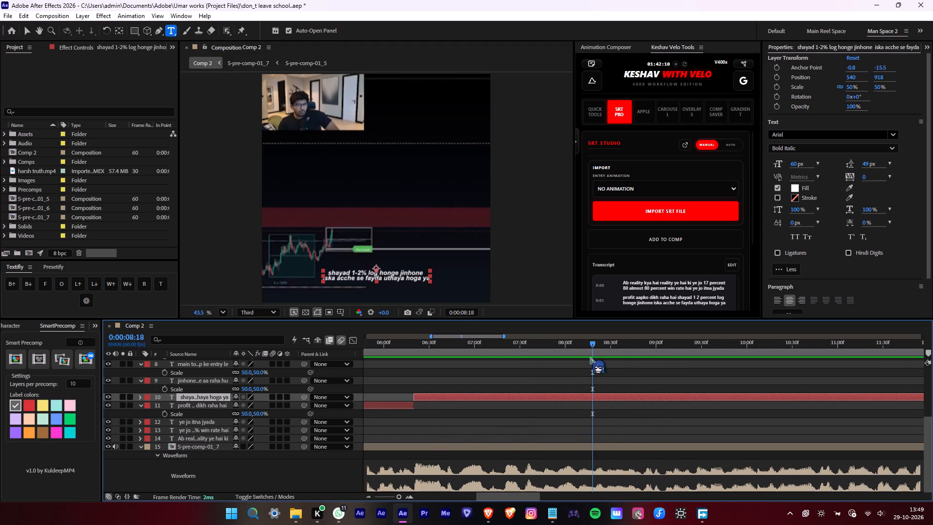
{"action": "left_click_drag", "start_coordinate": [590, 352], "coordinate": [597, 351]}
{"action": "key", "text": "space"}
{"action": "left_click", "coordinate": [597, 351]}
{"action": "left_click_drag", "start_coordinate": [597, 351], "coordinate": [601, 351]}
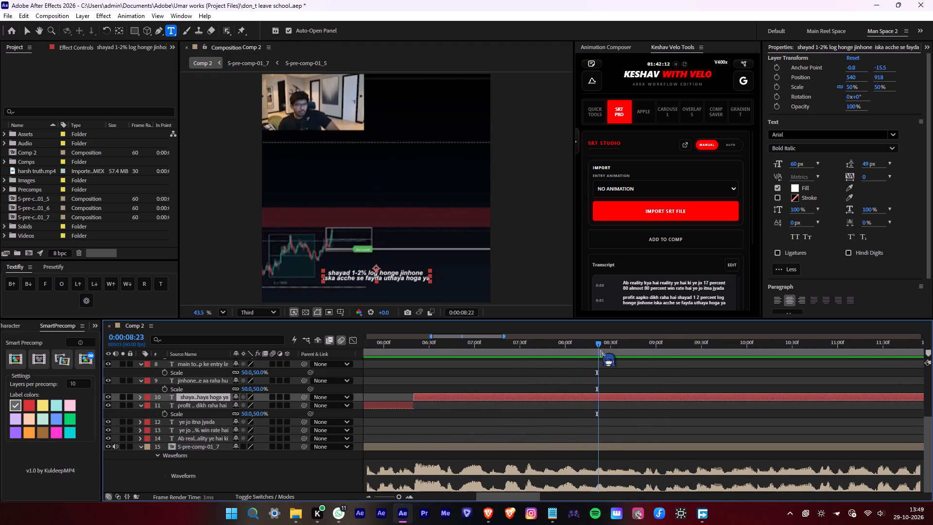
{"action": "left_click_drag", "start_coordinate": [601, 351], "coordinate": [602, 351]}
{"action": "key", "text": "alt+d"}
Reduce the new split subtitle to "jinhone iska acche se" above "fayda uthaya hoga ya".
{"action": "left_click_drag", "start_coordinate": [398, 269], "coordinate": [312, 265]}
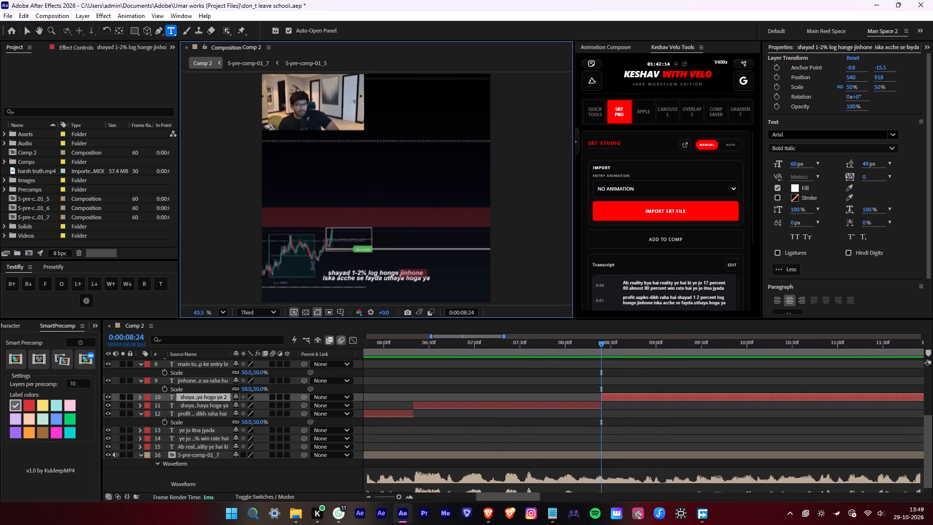
{"action": "left_click_drag", "start_coordinate": [312, 265], "coordinate": [328, 267]}
{"action": "key", "text": "BackSpace"}
{"action": "left_click", "coordinate": [314, 282]}
{"action": "key", "text": "BackSpace"}
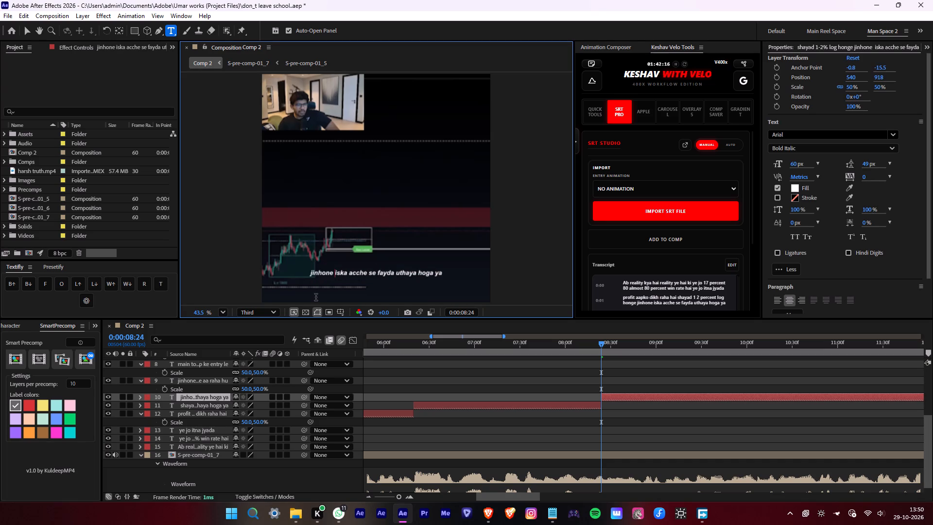
{"action": "key", "text": "space"}
{"action": "key", "text": "Home"}
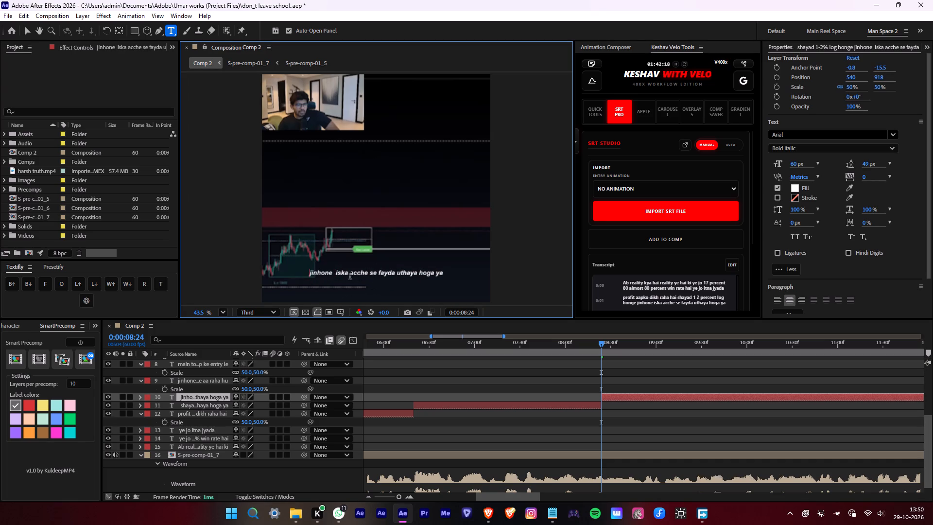
{"action": "left_click", "coordinate": [335, 272]}
{"action": "key", "text": "BackSpace"}
{"action": "left_click", "coordinate": [375, 274]}
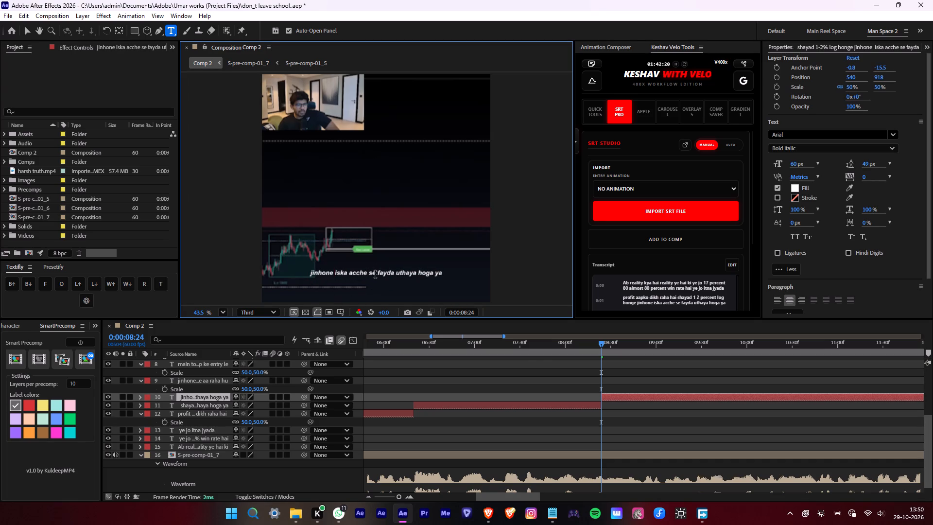
{"action": "key", "text": "Return"}
Delete "jinhone iska acche se fayda uthaya hoga ya" from the preceding subtitle, leaving "shayad 1-2% log honge".
{"action": "left_click_drag", "start_coordinate": [528, 352], "coordinate": [511, 354]}
{"action": "left_click", "coordinate": [499, 405]}
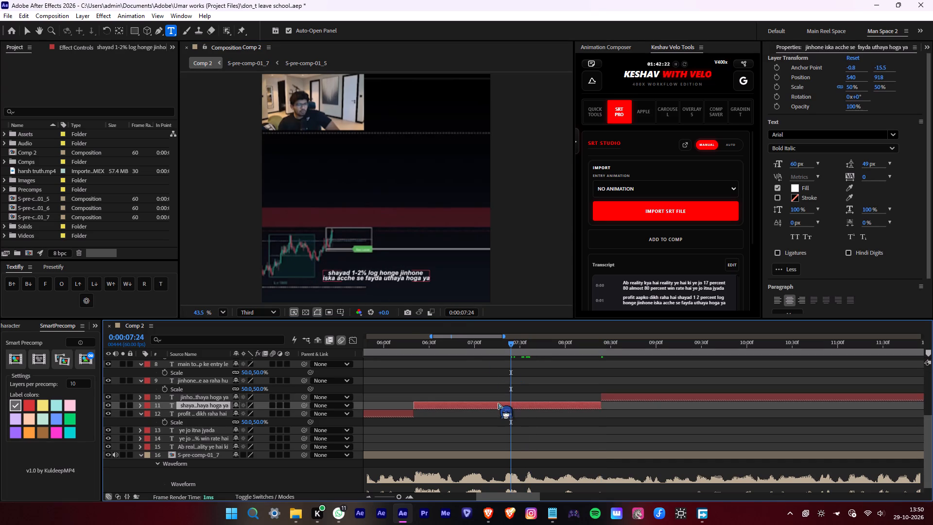
{"action": "left_click_drag", "start_coordinate": [401, 272], "coordinate": [438, 287]}
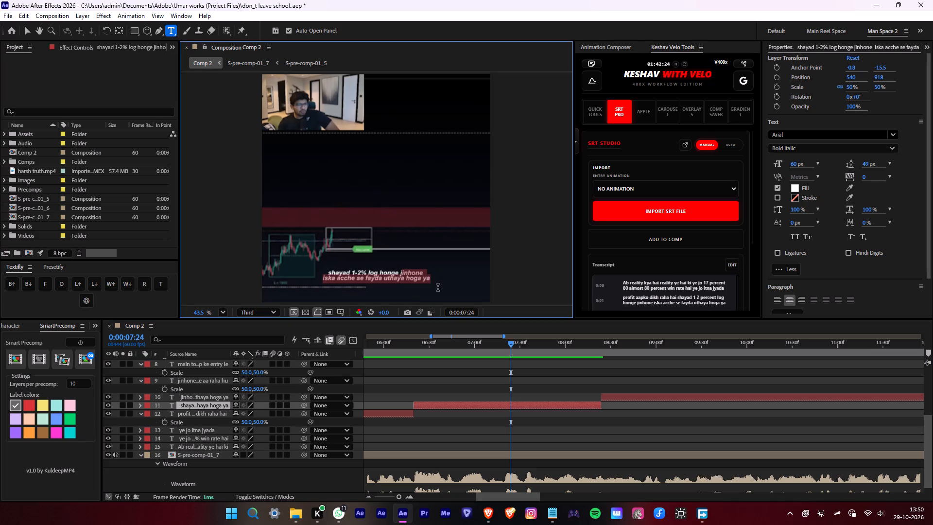
{"action": "left_click_drag", "start_coordinate": [400, 273], "coordinate": [449, 280]}
{"action": "key", "text": "BackSpace"}
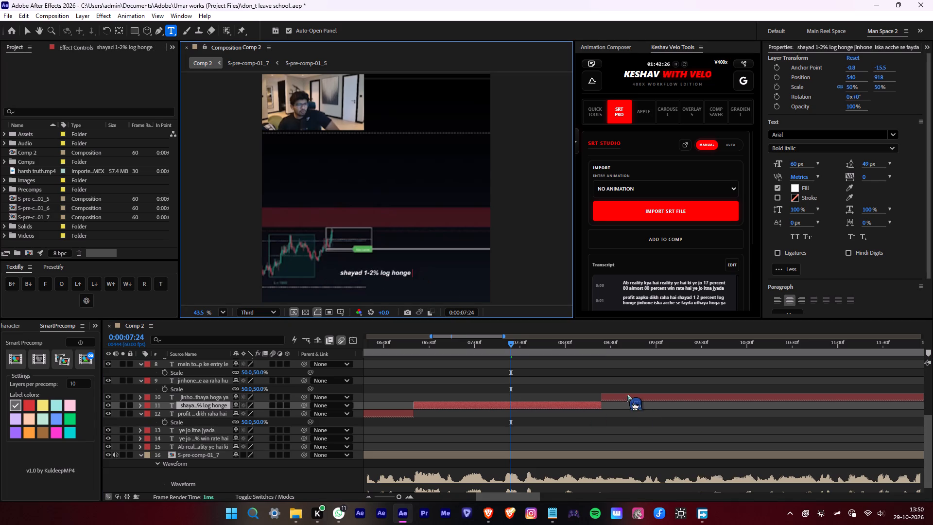
Play the "jinhone iska acche se fayda uthaya hoga ya" subtitle, split it at 0:00:10:07 and delete the later part.
{"action": "left_click", "coordinate": [627, 395]}
{"action": "key", "text": "i"}
{"action": "key", "text": "space"}
{"action": "middle_click_drag", "start_coordinate": [668, 419], "coordinate": [447, 415]}
{"action": "scroll", "coordinate": [455, 402], "scroll_direction": "down", "scroll_amount": 4}
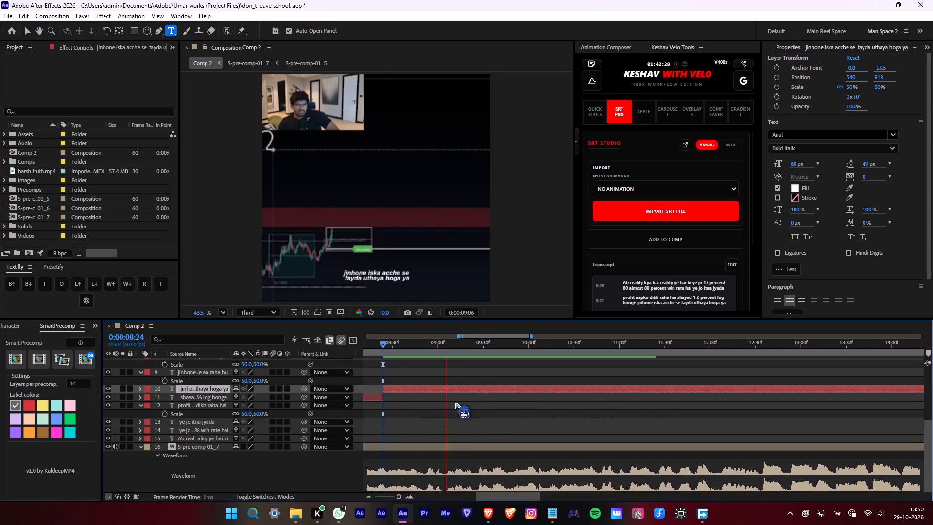
{"action": "key", "text": "space"}
{"action": "left_click_drag", "start_coordinate": [547, 354], "coordinate": [538, 354]}
{"action": "key", "text": "space"}
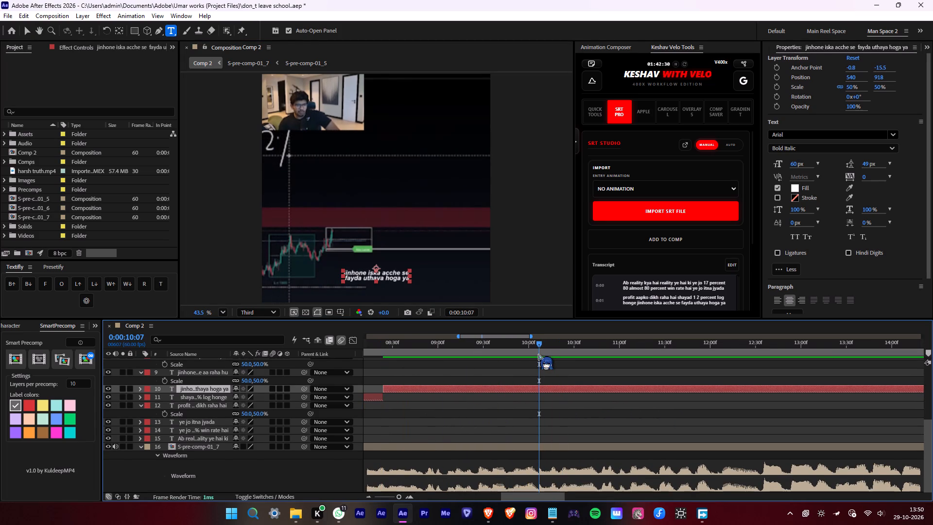
{"action": "left_click", "coordinate": [538, 354]}
{"action": "key", "text": "alt+d"}
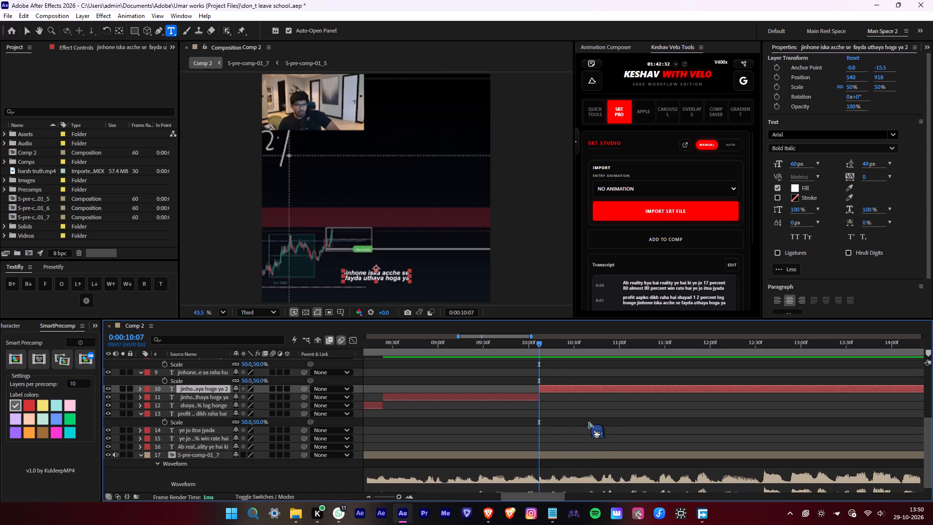
{"action": "key", "text": "Delete"}
Extend the start of the "jinhone ye puri performance" subtitle layer back to 0:00:10:07.
{"action": "scroll", "coordinate": [599, 422], "scroll_direction": "down", "scroll_amount": 6}
{"action": "left_click_drag", "start_coordinate": [668, 374], "coordinate": [666, 374]}
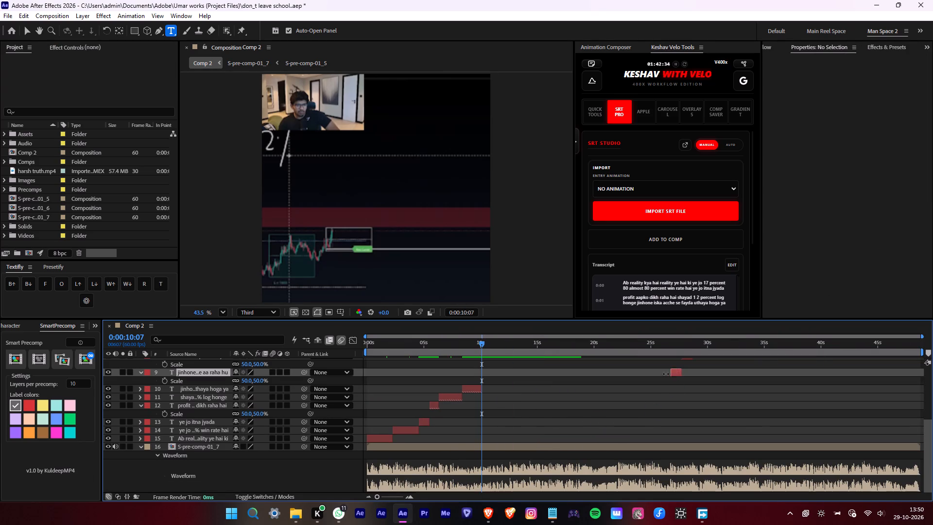
{"action": "left_click_drag", "start_coordinate": [666, 374], "coordinate": [479, 386]}
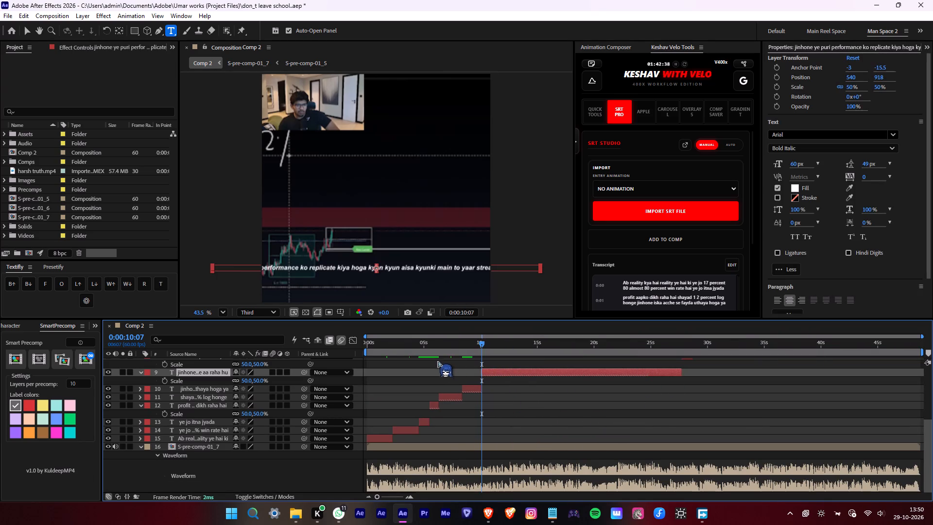
Break the "jinhone ye puri performance" subtitle into two lines before "kyun kyun aisa".
{"action": "left_click", "coordinate": [369, 267]}
{"action": "key", "text": "Return"}
Fine-tune the start of the "jinhone ye puri performance" layer to meet the end of the preceding subtitle exactly.
{"action": "left_click", "coordinate": [509, 387]}
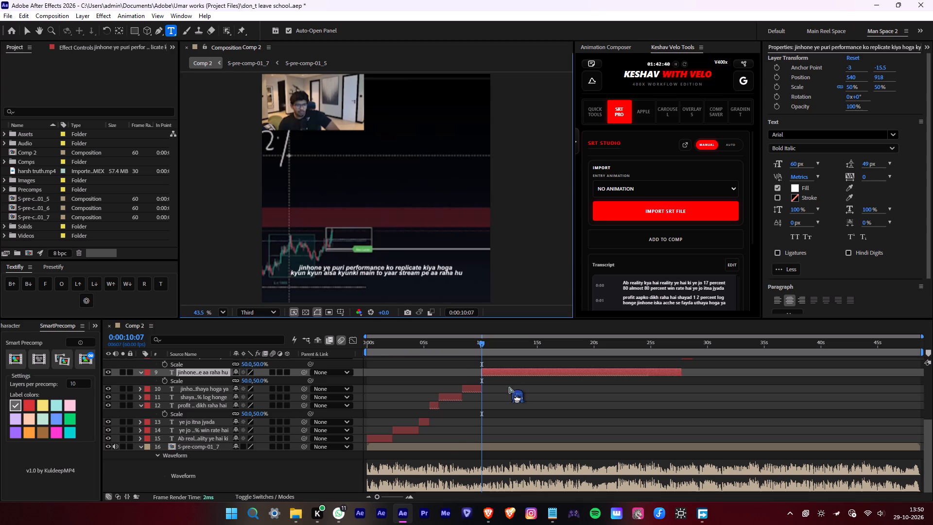
{"action": "left_click", "coordinate": [500, 372]}
{"action": "key", "text": "space"}
{"action": "scroll", "coordinate": [497, 386], "scroll_direction": "up", "scroll_amount": 2, "text": "alt"}
{"action": "key", "text": "space"}
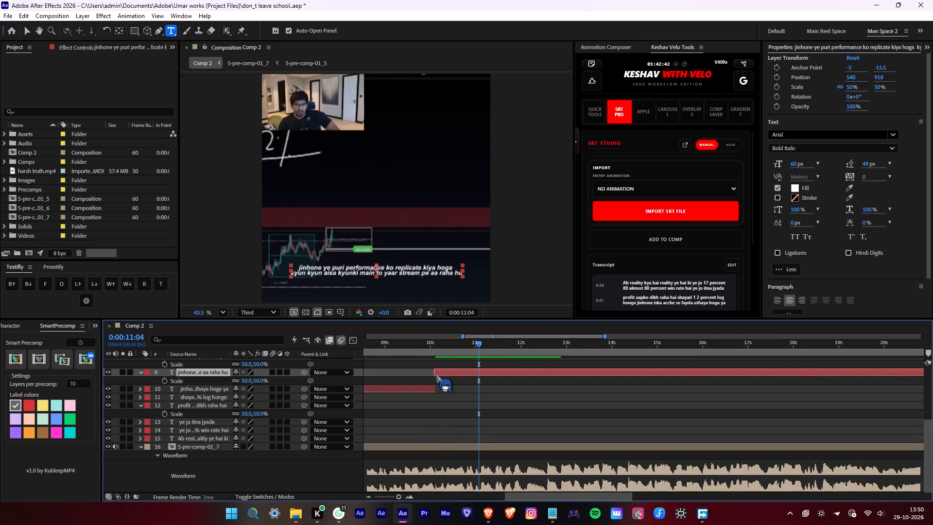
{"action": "scroll", "coordinate": [430, 371], "scroll_direction": "up", "scroll_amount": 4, "text": "alt"}
{"action": "left_click_drag", "start_coordinate": [427, 369], "coordinate": [432, 369]}
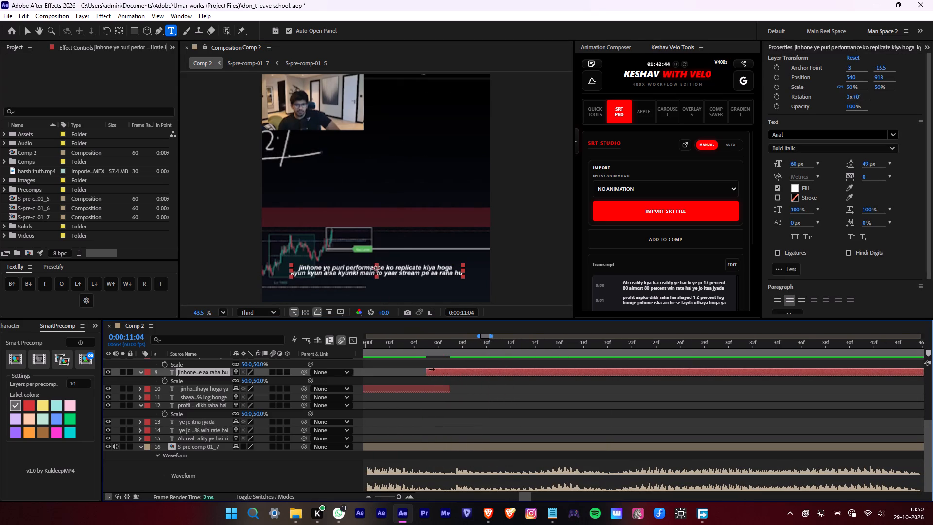
{"action": "left_click_drag", "start_coordinate": [432, 369], "coordinate": [451, 369]}
Play the "jinhone ye puri performance" subtitle from its start and split its layer at 0:00:12:34.
{"action": "left_click", "coordinate": [450, 350]}
{"action": "scroll", "coordinate": [451, 351], "scroll_direction": "down", "scroll_amount": 4, "text": "alt"}
{"action": "key", "text": "space"}
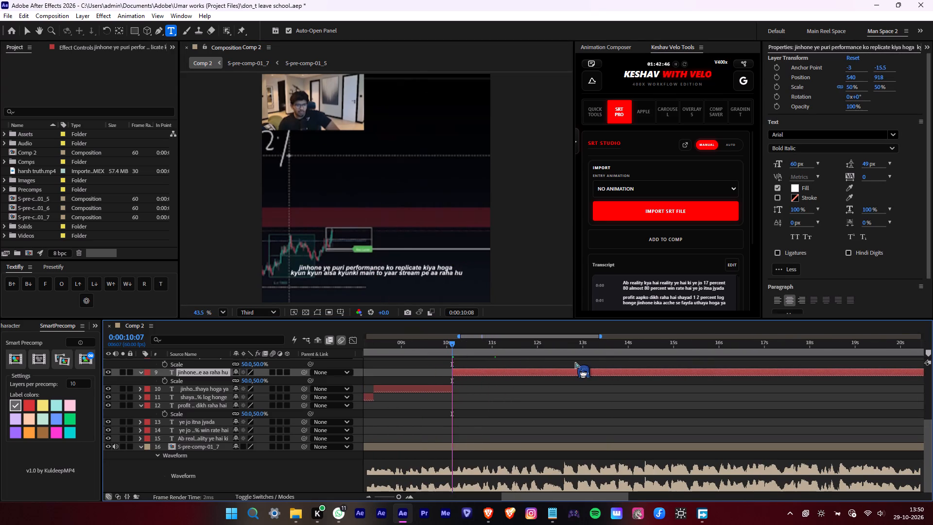
{"action": "scroll", "coordinate": [596, 379], "scroll_direction": "down", "scroll_amount": 2}
{"action": "middle_click_drag", "start_coordinate": [638, 408], "coordinate": [617, 407]}
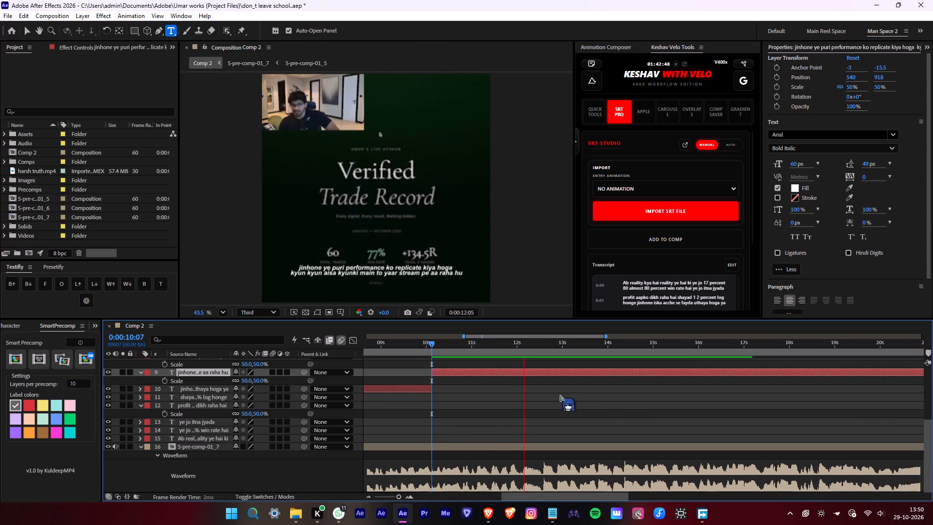
{"action": "key", "text": "space"}
{"action": "left_click_drag", "start_coordinate": [534, 348], "coordinate": [541, 348]}
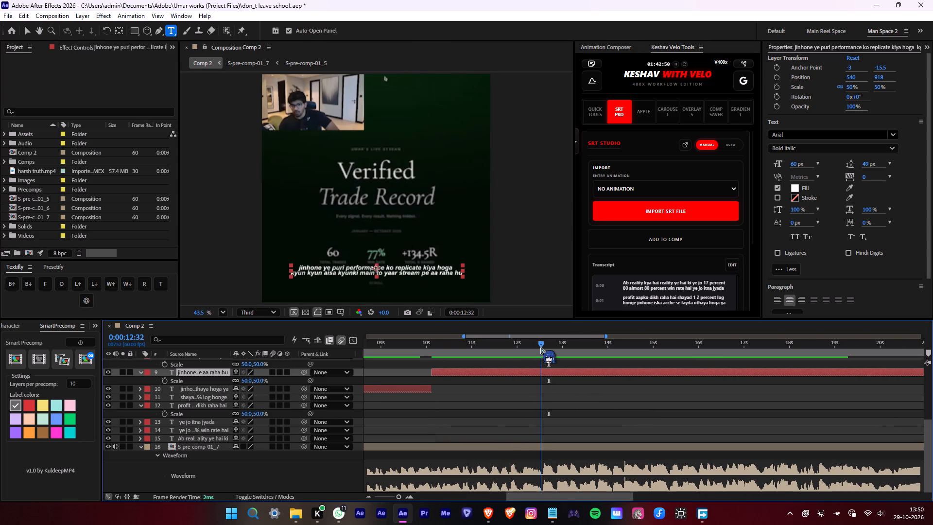
{"action": "left_click_drag", "start_coordinate": [541, 348], "coordinate": [543, 348]}
{"action": "key", "text": "alt+d"}
Delete the first line, "jinhone ye puri performance ko replicate kiya hoga", from the new split subtitle.
{"action": "triple_click", "coordinate": [422, 267]}
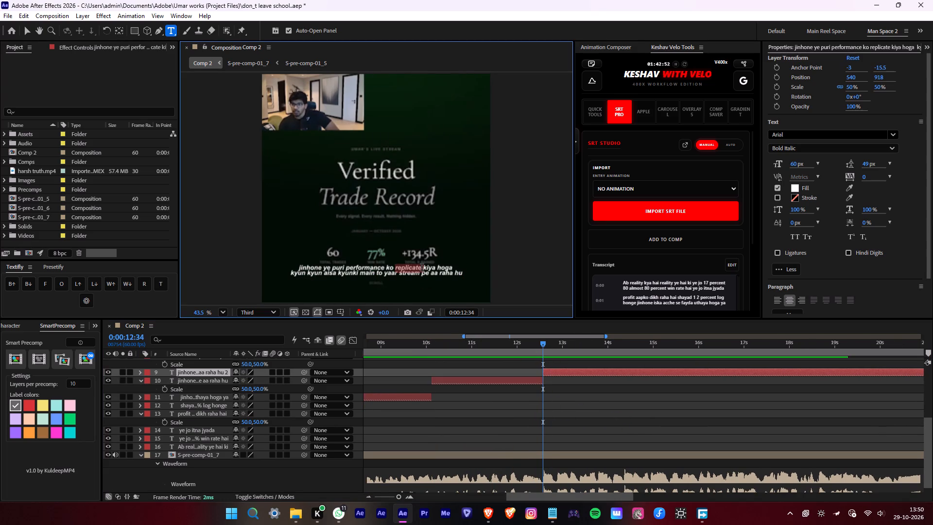
{"action": "key", "text": "BackSpace"}
Remove the "kyun kyun aisa" line from the earlier "jinhone ye puri performance" subtitle and break the remaining text before "replicate kiya hoga".
{"action": "left_click", "coordinate": [495, 349]}
{"action": "left_click", "coordinate": [496, 382]}
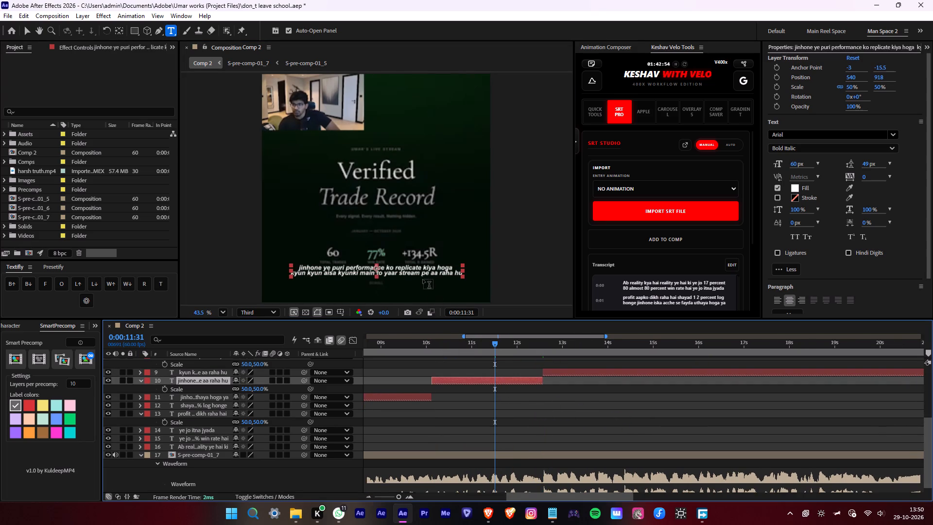
{"action": "left_click", "coordinate": [422, 279]}
{"action": "key", "text": "ctrl+z"}
{"action": "triple_click", "coordinate": [427, 274]}
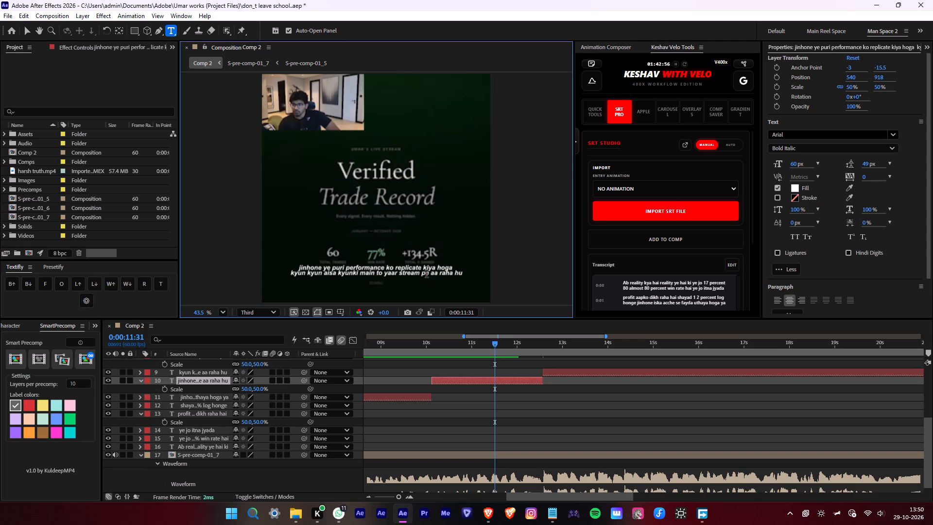
{"action": "left_click", "coordinate": [427, 274]}
{"action": "key", "text": "BackSpace"}
{"action": "left_click", "coordinate": [396, 271]}
{"action": "key", "text": "Return"}
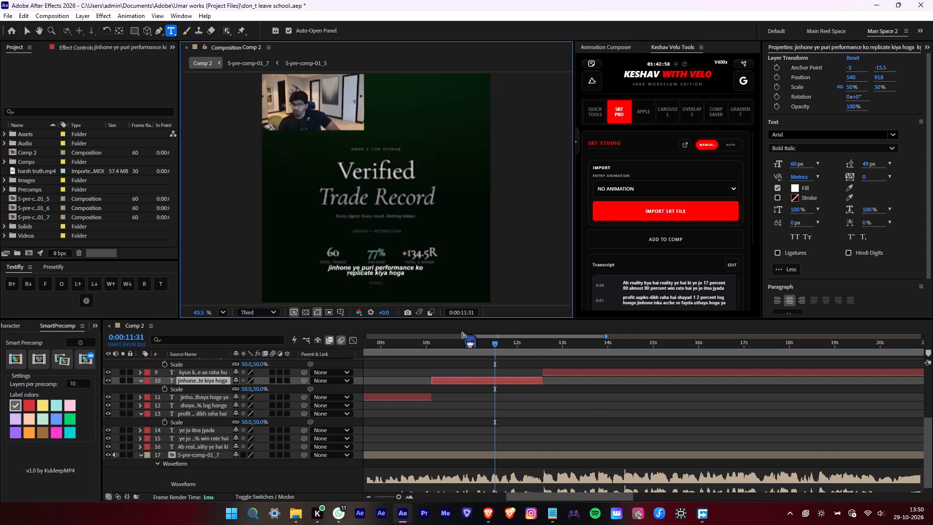
Play the "kyun kyun aisa kyunki main to yaar stream" subtitle from its start to check its wording against the speech.
{"action": "left_click", "coordinate": [580, 377]}
{"action": "left_click", "coordinate": [581, 367]}
{"action": "key", "text": "i"}
{"action": "left_click", "coordinate": [576, 376]}
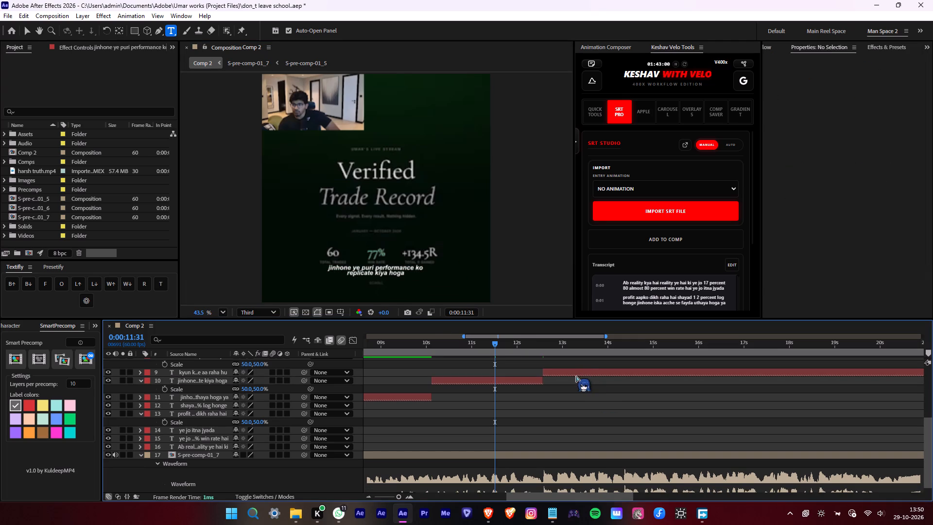
{"action": "key", "text": "i"}
{"action": "left_click", "coordinate": [576, 373]}
{"action": "type", "text": "i"}
{"action": "key", "text": "space"}
{"action": "middle_click_drag", "start_coordinate": [616, 391], "coordinate": [479, 396]}
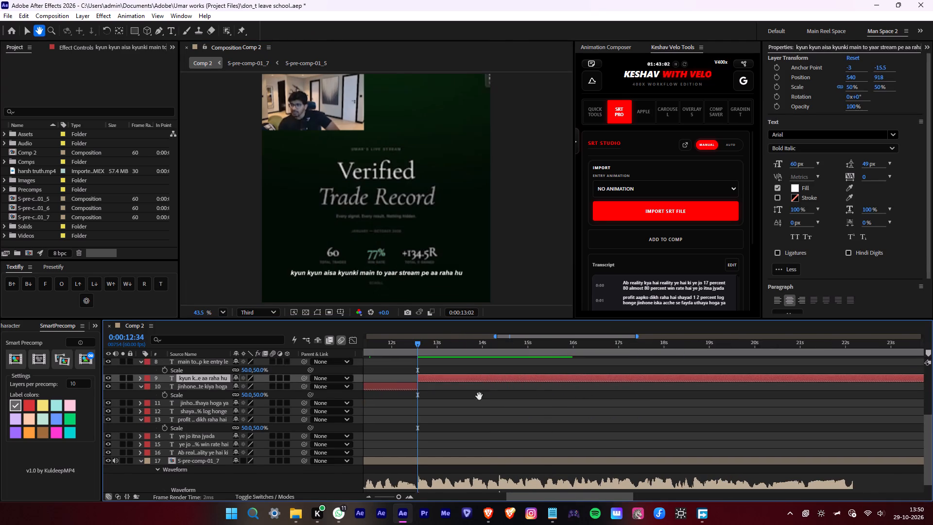
{"action": "middle_click_drag", "start_coordinate": [479, 396], "coordinate": [479, 396]}
{"action": "key", "text": "space"}
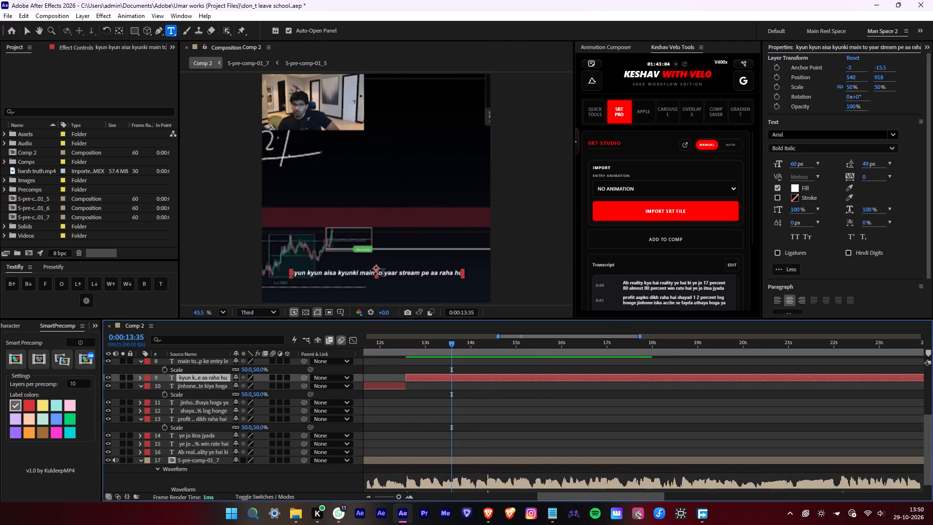
Correct the subtitle to "kyun aisa kyunki main toh yaar stream pe aa raha hu", with a line break before "yaar".
{"action": "left_click", "coordinate": [383, 272]}
{"action": "key", "text": "h"}
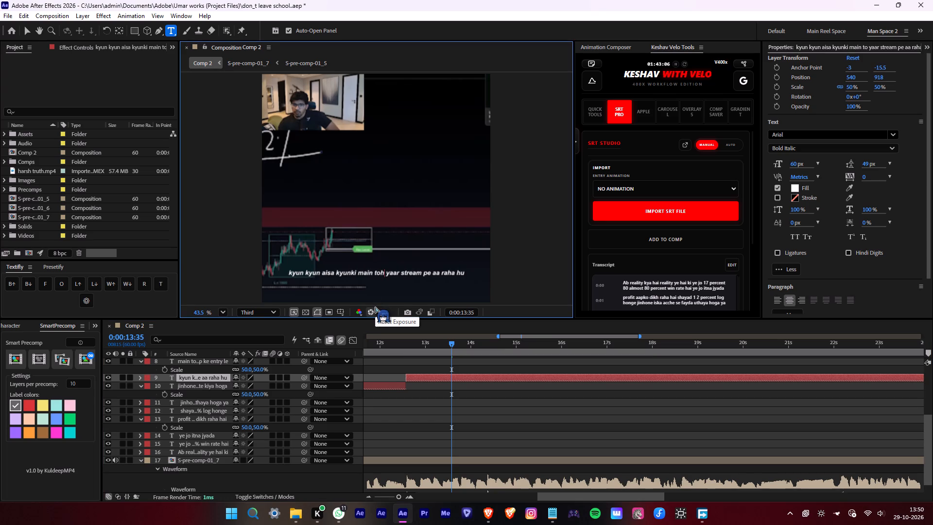
{"action": "key", "text": "Return"}
{"action": "left_click_drag", "start_coordinate": [343, 271], "coordinate": [308, 271]}
{"action": "key", "text": "BackSpace"}
Play the "kyun aisa kyunki" subtitle from its start, split its layer at 0:00:14:45 and delete the remainder.
{"action": "left_click", "coordinate": [419, 375]}
{"action": "key", "text": "i"}
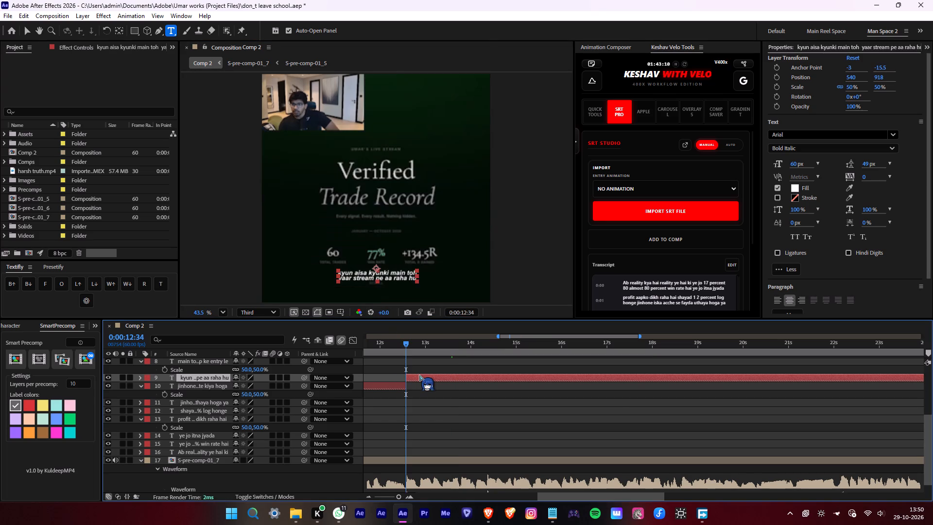
{"action": "key", "text": "space"}
{"action": "scroll", "coordinate": [608, 394], "scroll_direction": "down", "scroll_amount": 5}
{"action": "scroll", "coordinate": [454, 387], "scroll_direction": "up", "scroll_amount": 1, "text": "alt"}
{"action": "key", "text": "space"}
{"action": "left_click_drag", "start_coordinate": [552, 346], "coordinate": [557, 346]}
{"action": "key", "text": "space"}
{"action": "left_click", "coordinate": [557, 346]}
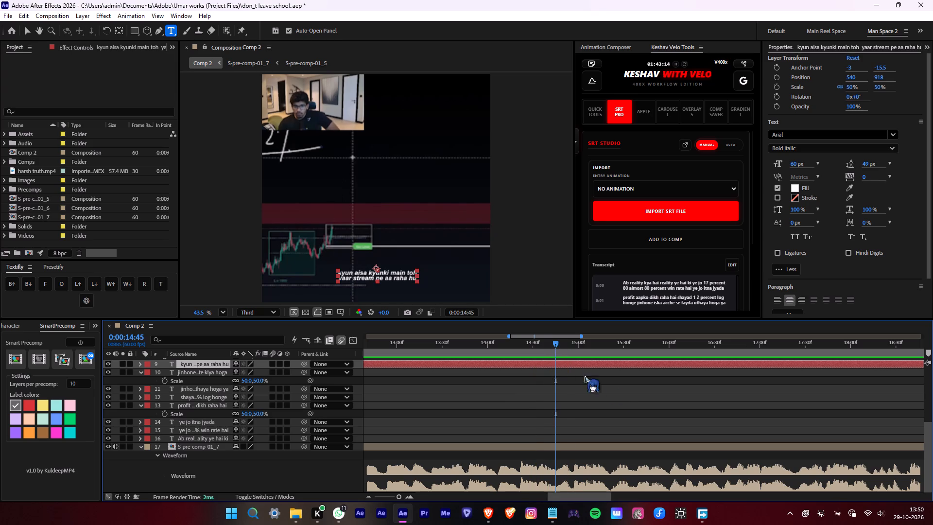
{"action": "scroll", "coordinate": [614, 392], "scroll_direction": "down", "scroll_amount": 2, "text": "alt"}
{"action": "key", "text": "alt+d"}
{"action": "scroll", "coordinate": [649, 401], "scroll_direction": "up", "scroll_amount": 1}
{"action": "key", "text": "Delete"}
Extend the start of the "main to live trade" subtitle layer back to 0:00:14:45.
{"action": "middle_click_drag", "start_coordinate": [656, 398], "coordinate": [484, 395]}
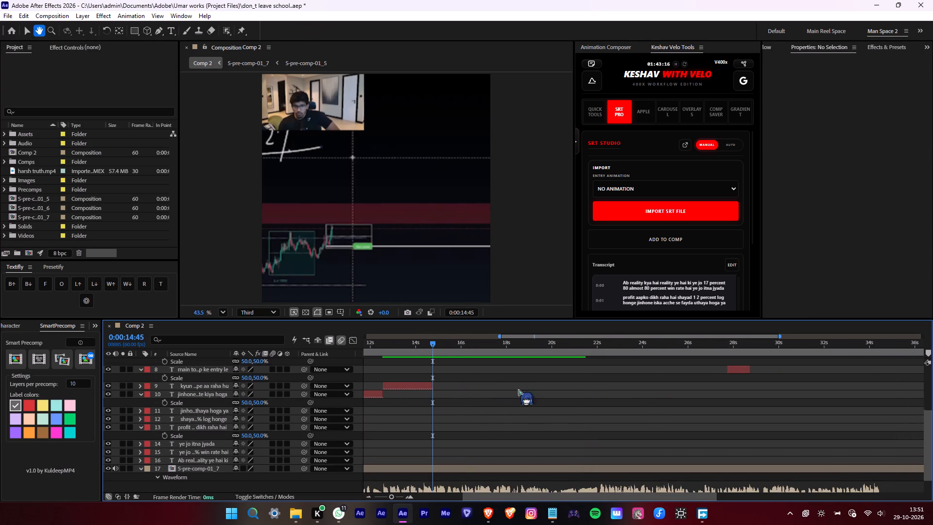
{"action": "left_click_drag", "start_coordinate": [724, 370], "coordinate": [428, 388]}
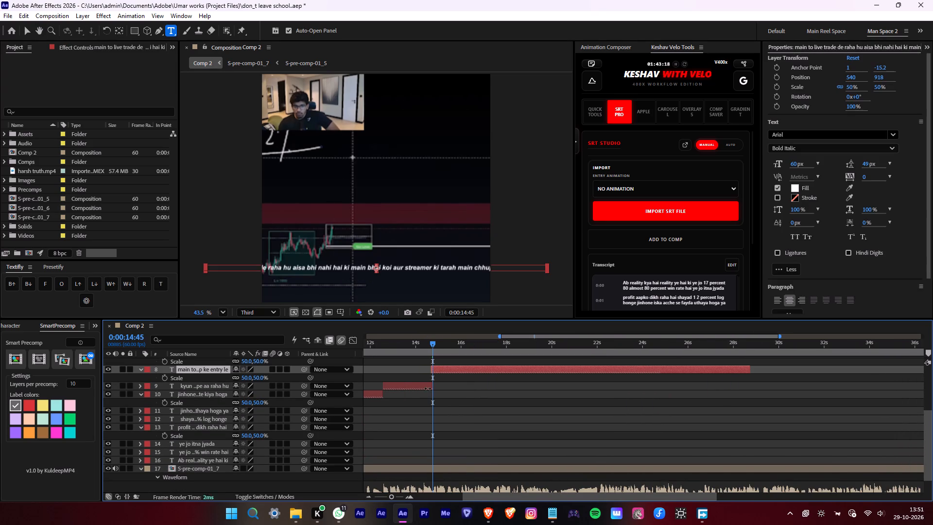
{"action": "left_click_drag", "start_coordinate": [428, 388], "coordinate": [428, 388]}
Collapse the expanded properties of all layers in Comp 2.
{"action": "key", "text": "ctrl+a"}
{"action": "left_click", "coordinate": [140, 370]}
{"action": "left_click", "coordinate": [479, 409]}
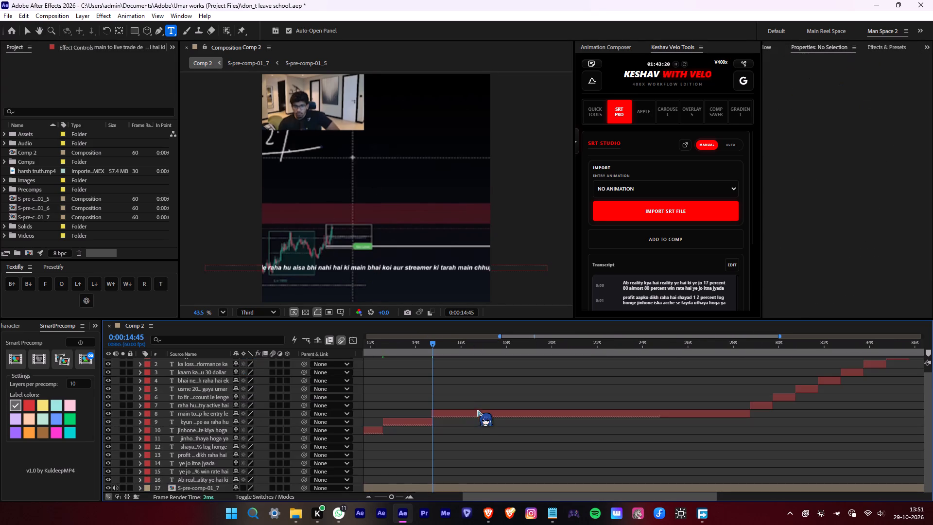
Play the "main to live trade" subtitle and break it into two lines before "main bhai koi aur streamer".
{"action": "left_click", "coordinate": [477, 414]}
{"action": "scroll", "coordinate": [438, 415], "scroll_direction": "up", "scroll_amount": 1, "text": "alt"}
{"action": "left_click", "coordinate": [421, 415]}
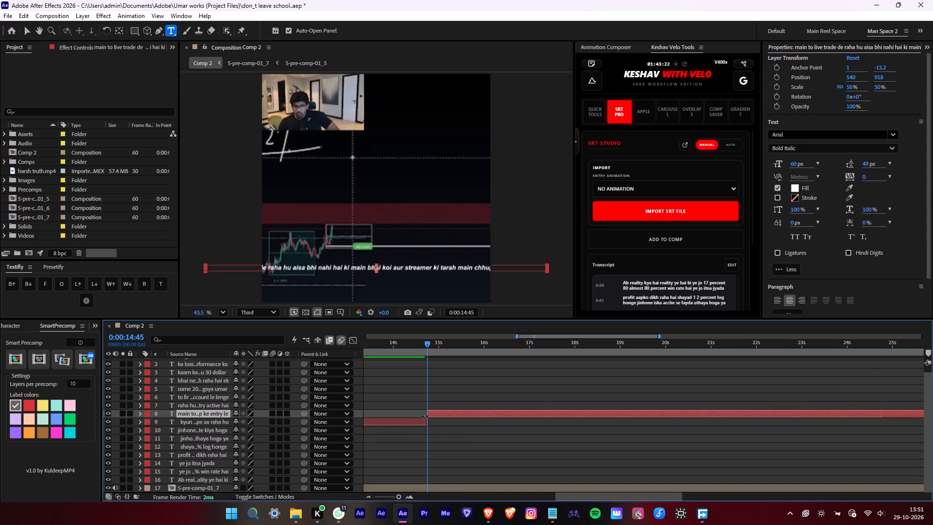
{"action": "key", "text": "space"}
{"action": "scroll", "coordinate": [486, 412], "scroll_direction": "down", "scroll_amount": 1}
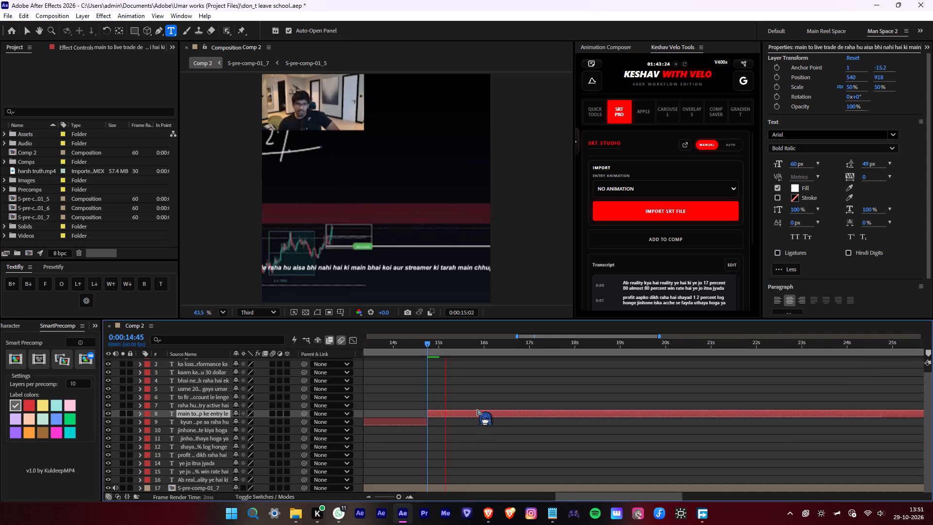
{"action": "scroll", "coordinate": [477, 410], "scroll_direction": "up", "scroll_amount": 2, "text": "alt"}
{"action": "key", "text": "space"}
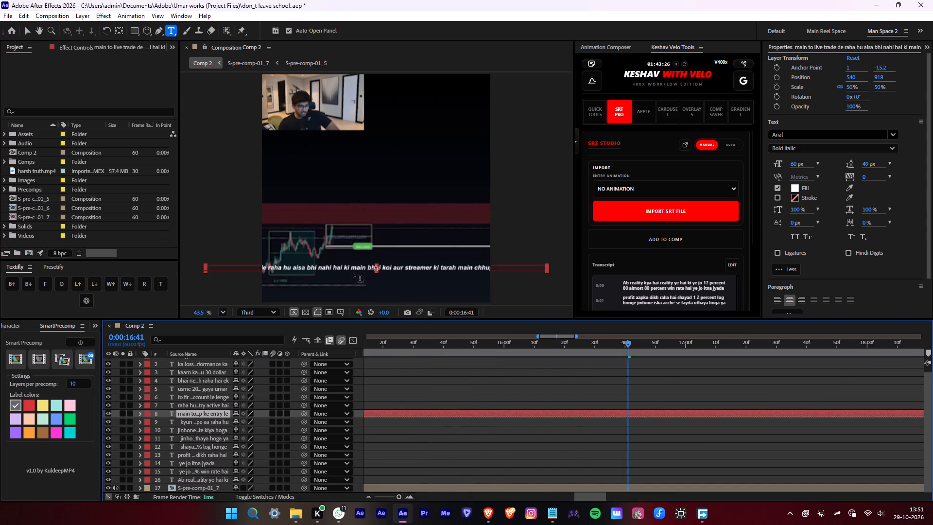
{"action": "left_click", "coordinate": [350, 270]}
{"action": "key", "text": "Return"}
Play the two-line "main to live trade" subtitle from its start to find where "koi aur streamer" begins.
{"action": "left_click", "coordinate": [413, 411]}
{"action": "key", "text": "i"}
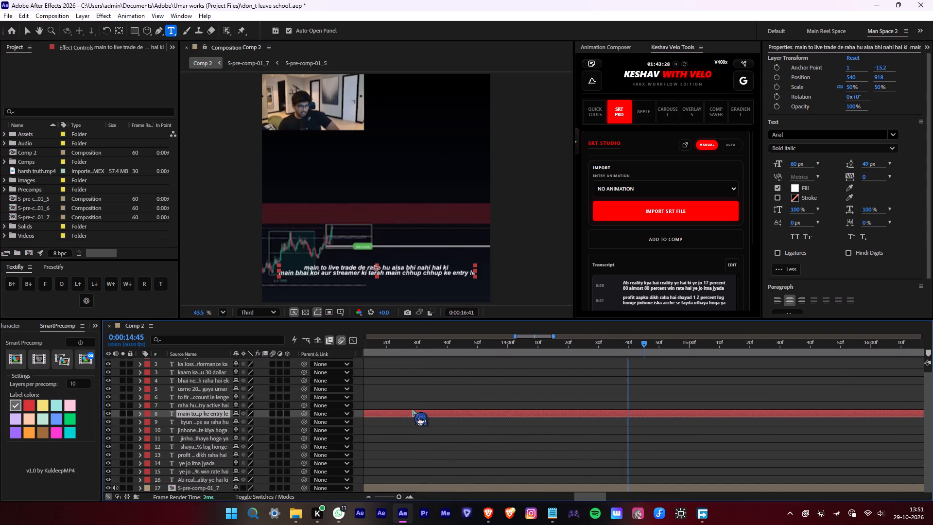
{"action": "key", "text": "space"}
{"action": "middle_click_drag", "start_coordinate": [716, 430], "coordinate": [495, 438]}
{"action": "scroll", "coordinate": [493, 429], "scroll_direction": "down", "scroll_amount": 2, "text": "alt"}
{"action": "scroll", "coordinate": [631, 434], "scroll_direction": "down", "scroll_amount": 6}
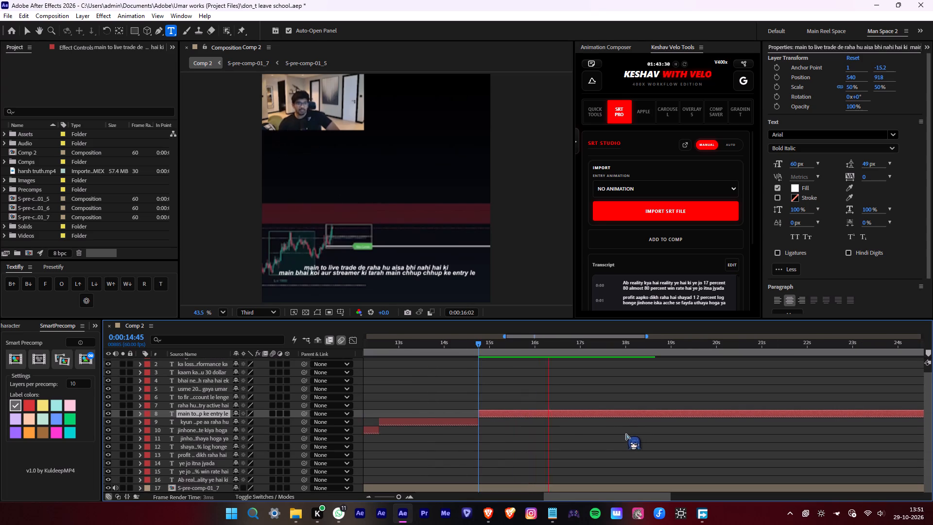
{"action": "key", "text": "space"}
{"action": "scroll", "coordinate": [580, 429], "scroll_direction": "up", "scroll_amount": 2, "text": "alt"}
{"action": "scroll", "coordinate": [580, 429], "scroll_direction": "down", "scroll_amount": 4}
{"action": "key", "text": "space"}
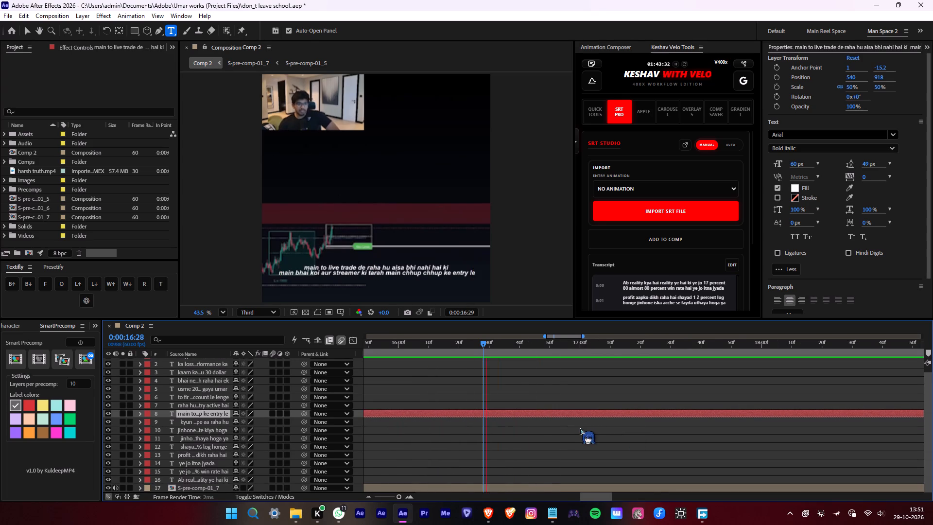
{"action": "key", "text": "space"}
Reveal the audio waveform of the S-pre-comp-01_7 layer.
{"action": "left_click", "coordinate": [578, 489]}
{"action": "key", "text": "l"}
{"action": "key", "text": "l"}
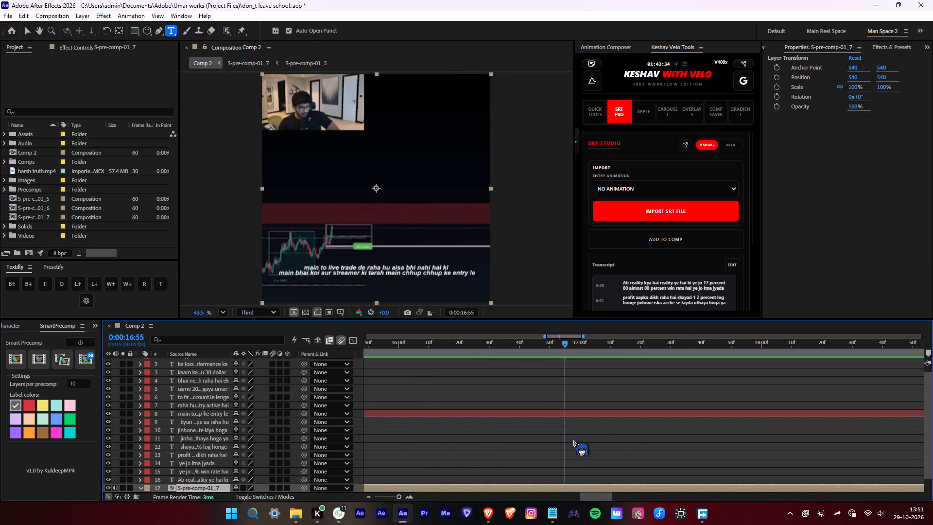
{"action": "scroll", "coordinate": [574, 440], "scroll_direction": "down", "scroll_amount": 6}
{"action": "scroll", "coordinate": [579, 425], "scroll_direction": "down", "scroll_amount": 2, "text": "alt"}
{"action": "scroll", "coordinate": [578, 359], "scroll_direction": "up", "scroll_amount": 2, "text": "alt"}
Split the "main to live trade" subtitle layer at 0:00:17:01.
{"action": "left_click_drag", "start_coordinate": [580, 350], "coordinate": [585, 349]}
{"action": "key", "text": "space"}
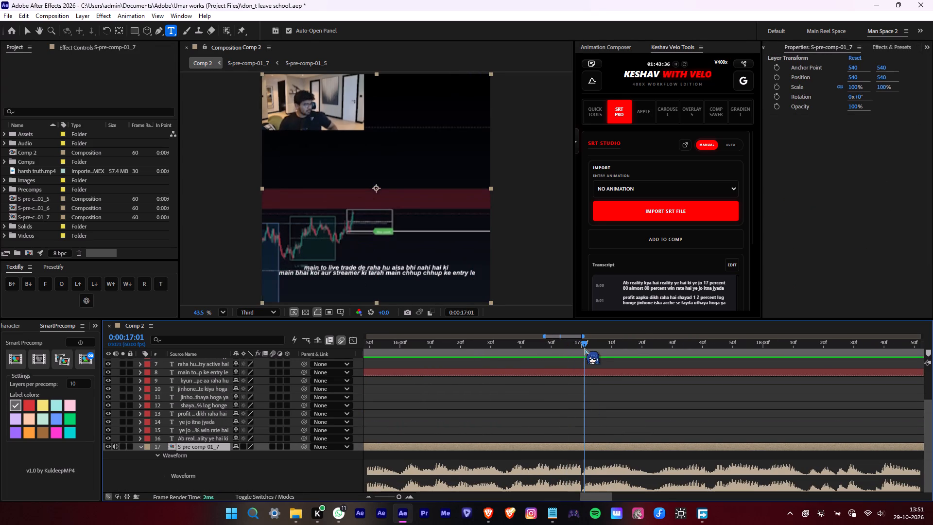
{"action": "left_click", "coordinate": [585, 349]}
{"action": "left_click", "coordinate": [588, 374]}
{"action": "key", "text": "alt+d"}
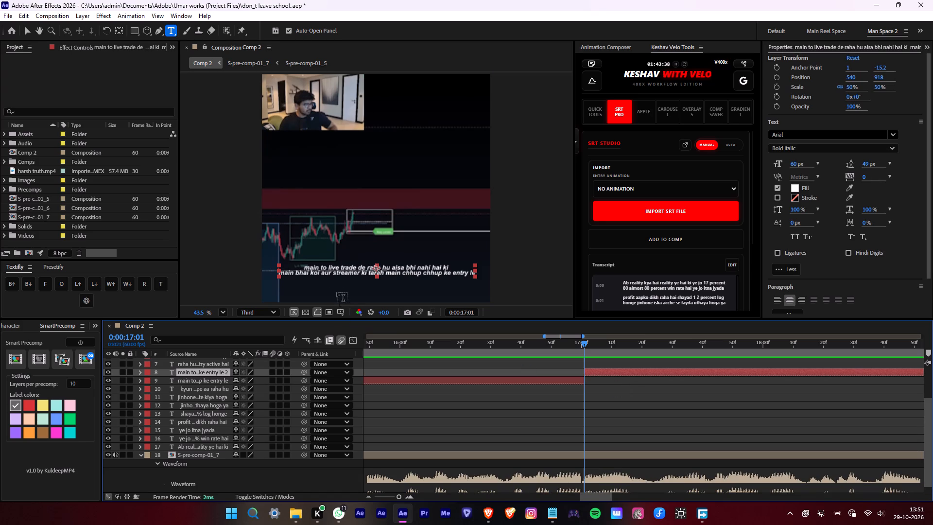
Reduce the new split subtitle to "koi aur streamer ki tarah main chhup chhup ke entry le", broken into two lines before "main".
{"action": "left_click_drag", "start_coordinate": [309, 272], "coordinate": [304, 262]}
{"action": "key", "text": "BackSpace"}
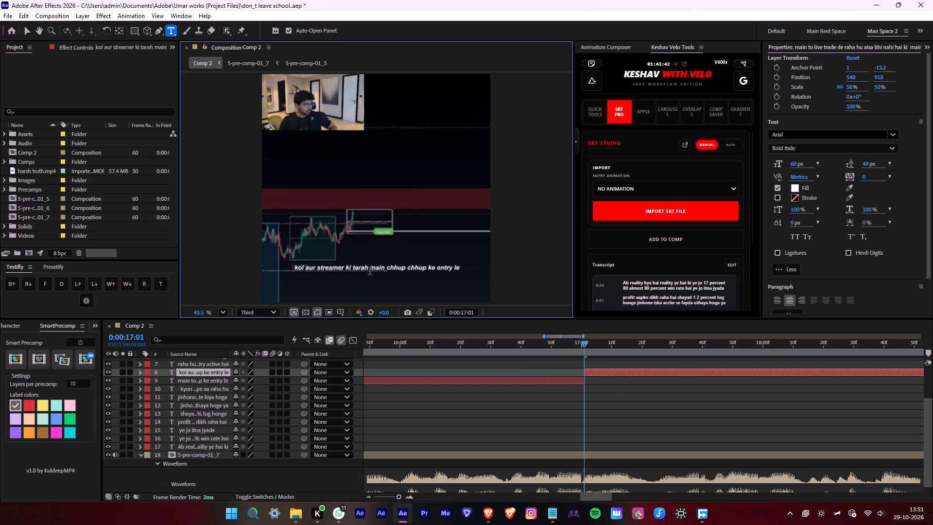
{"action": "left_click", "coordinate": [368, 268]}
{"action": "key", "text": "Return"}
Reduce the earlier split subtitle to "main to live trade de raha hu aisa bhi nahi hai ki main bhai", broken before "bhi nahi".
{"action": "left_click", "coordinate": [403, 344]}
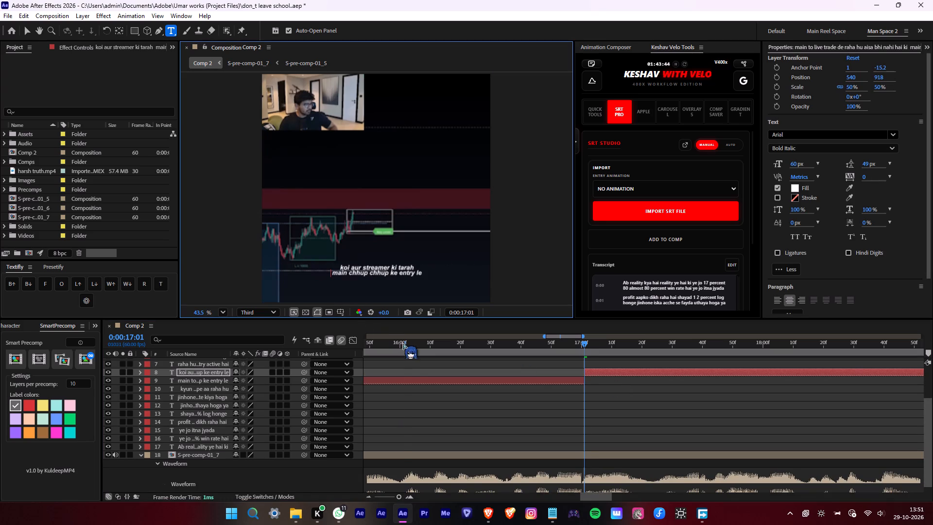
{"action": "left_click", "coordinate": [419, 380]}
{"action": "triple_click", "coordinate": [393, 272]}
{"action": "key", "text": "BackSpace"}
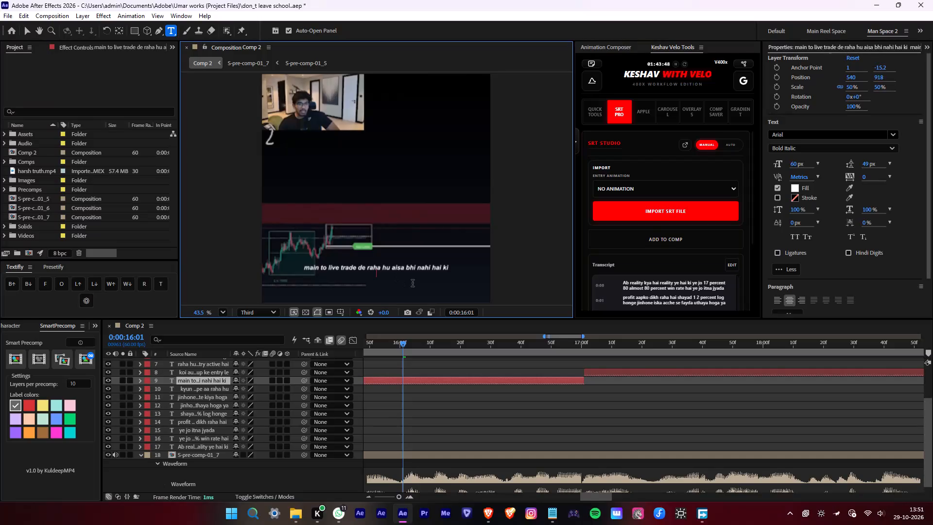
{"action": "key", "text": "ctrl+z"}
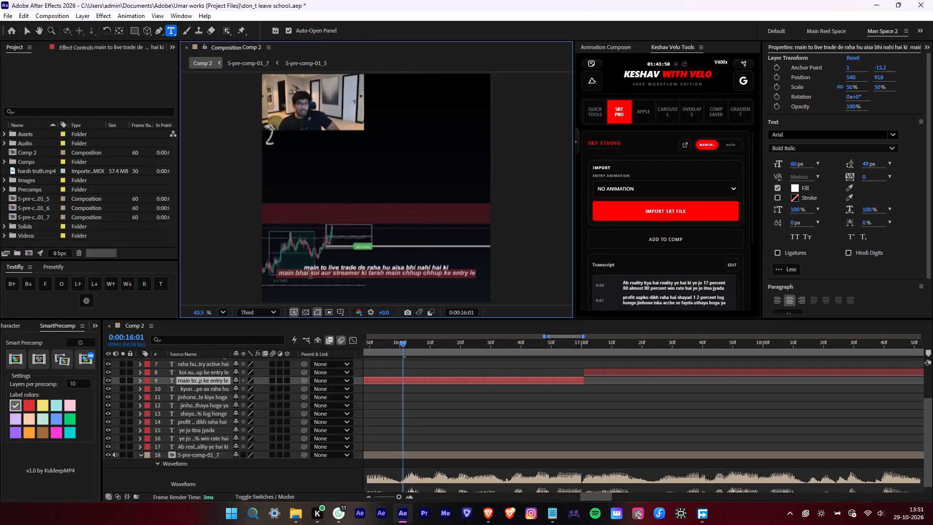
{"action": "left_click_drag", "start_coordinate": [308, 273], "coordinate": [492, 271]}
{"action": "key", "text": "BackSpace"}
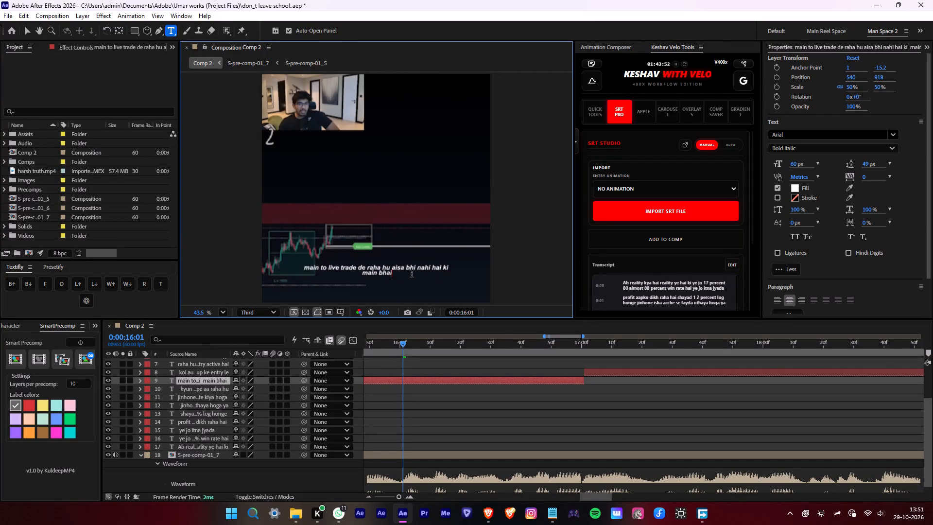
{"action": "left_click", "coordinate": [407, 270]}
{"action": "key", "text": "Return"}
{"action": "left_click", "coordinate": [356, 283]}
{"action": "key", "text": "BackSpace"}
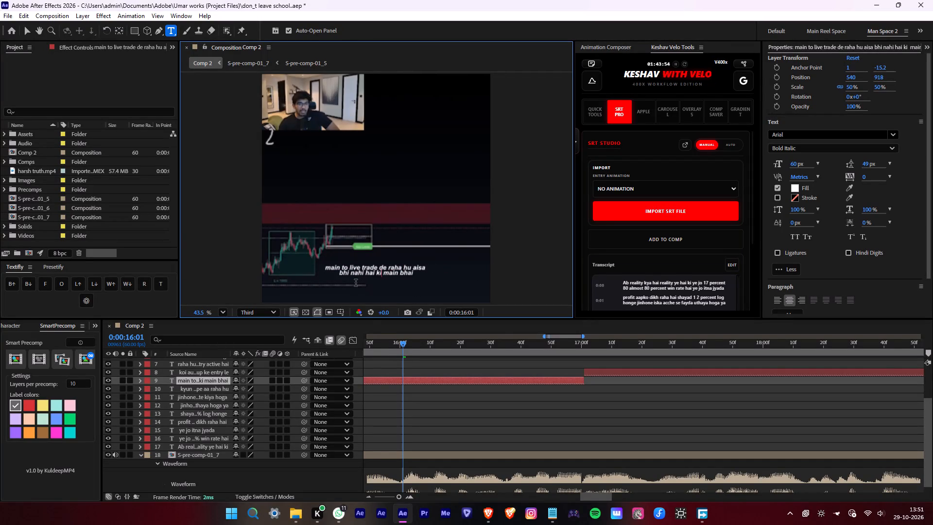
Play from 0:00:16:01 through the "main to live trade" and "koi aur streamer" subtitles to find where the second phrase ends.
{"action": "left_click", "coordinate": [412, 364]}
{"action": "key", "text": "space"}
{"action": "middle_click_drag", "start_coordinate": [607, 392], "coordinate": [523, 406]}
{"action": "scroll", "coordinate": [604, 394], "scroll_direction": "up", "scroll_amount": 1}
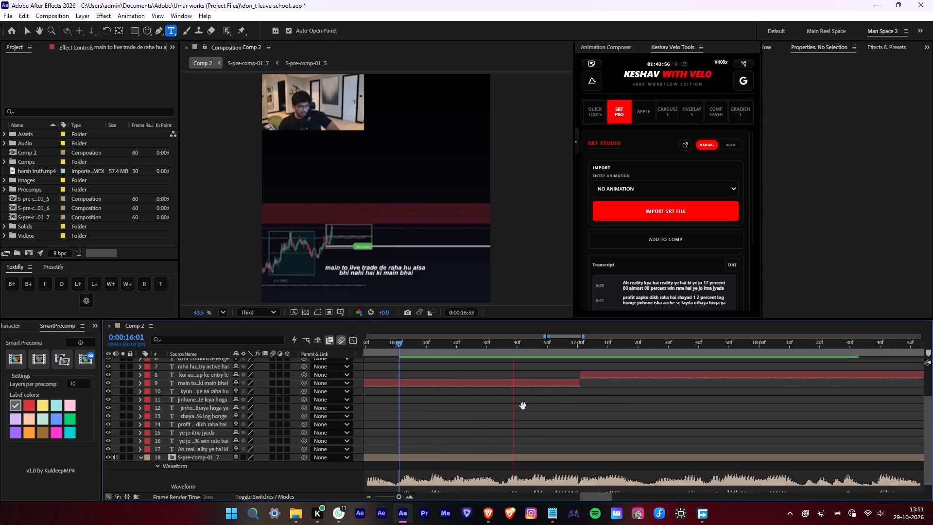
{"action": "middle_click_drag", "start_coordinate": [523, 406], "coordinate": [464, 404]}
{"action": "middle_click_drag", "start_coordinate": [626, 386], "coordinate": [505, 387]}
{"action": "key", "text": "space"}
{"action": "middle_click_drag", "start_coordinate": [686, 402], "coordinate": [558, 399]}
{"action": "key", "text": "space"}
{"action": "scroll", "coordinate": [555, 392], "scroll_direction": "down", "scroll_amount": 4}
{"action": "key", "text": "space"}
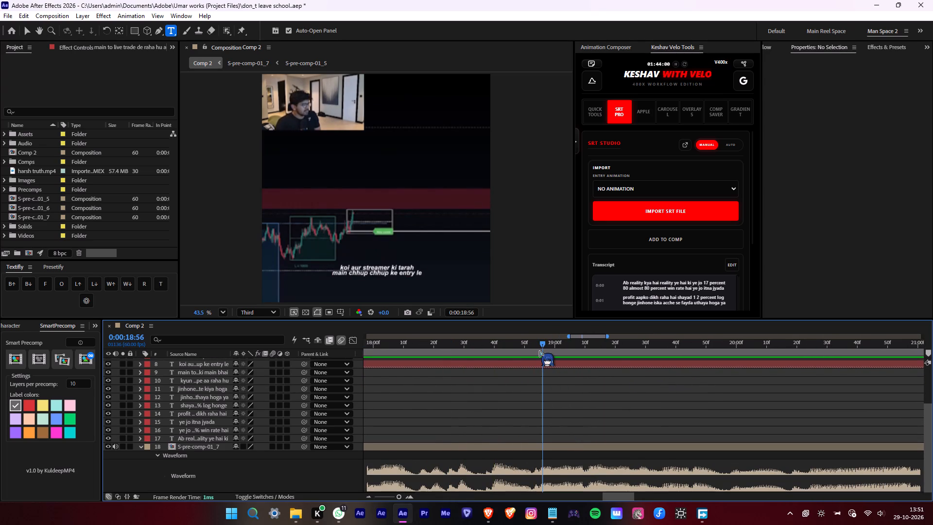
{"action": "key", "text": "space"}
{"action": "key", "text": "space"}
Split the "koi aur streamer" subtitle layer at 0:00:18:55 and delete the remainder.
{"action": "left_click", "coordinate": [539, 351]}
{"action": "scroll", "coordinate": [542, 358], "scroll_direction": "down", "scroll_amount": 1, "text": "alt"}
{"action": "left_click", "coordinate": [546, 363]}
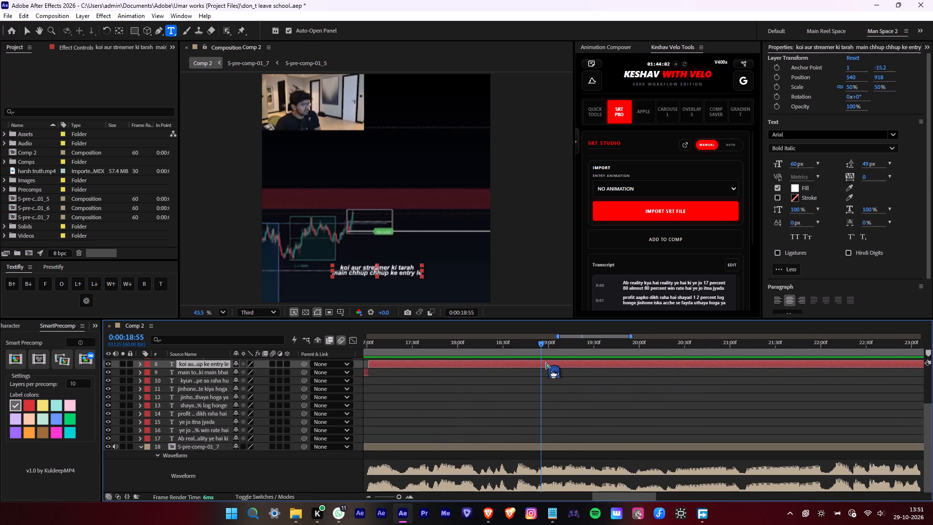
{"action": "key", "text": "alt+d"}
{"action": "scroll", "coordinate": [592, 381], "scroll_direction": "up", "scroll_amount": 2}
{"action": "key", "text": "Delete"}
Extend the start of the "raha hu ya main" subtitle layer back to 0:00:18:55, meeting the end of the preceding subtitle.
{"action": "scroll", "coordinate": [661, 381], "scroll_direction": "down", "scroll_amount": 5, "text": "alt"}
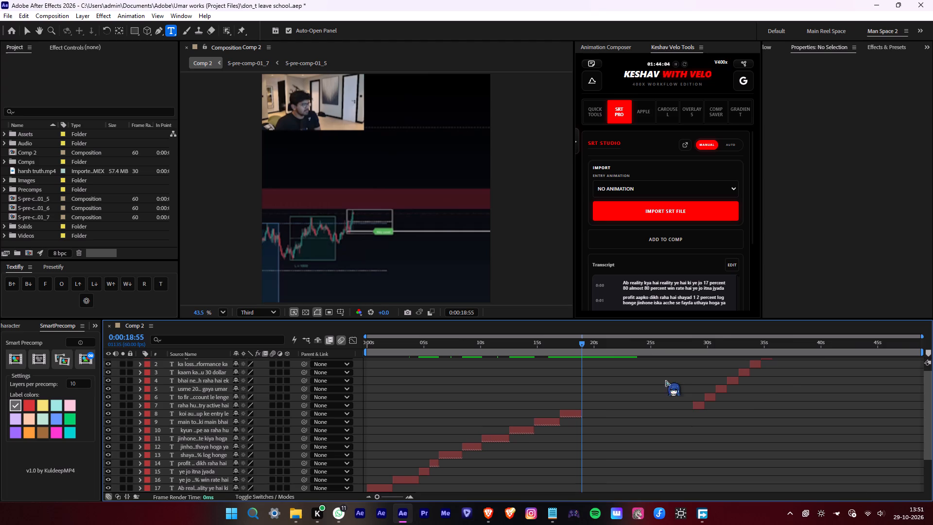
{"action": "left_click_drag", "start_coordinate": [691, 404], "coordinate": [580, 411]}
{"action": "scroll", "coordinate": [580, 409], "scroll_direction": "up", "scroll_amount": 4, "text": "alt"}
{"action": "left_click_drag", "start_coordinate": [612, 404], "coordinate": [600, 404]}
Play the "raha hu ya main" subtitle from its start and split its layer at 0:00:20:24.
{"action": "scroll", "coordinate": [600, 404], "scroll_direction": "down", "scroll_amount": 2, "text": "alt"}
{"action": "key", "text": "space"}
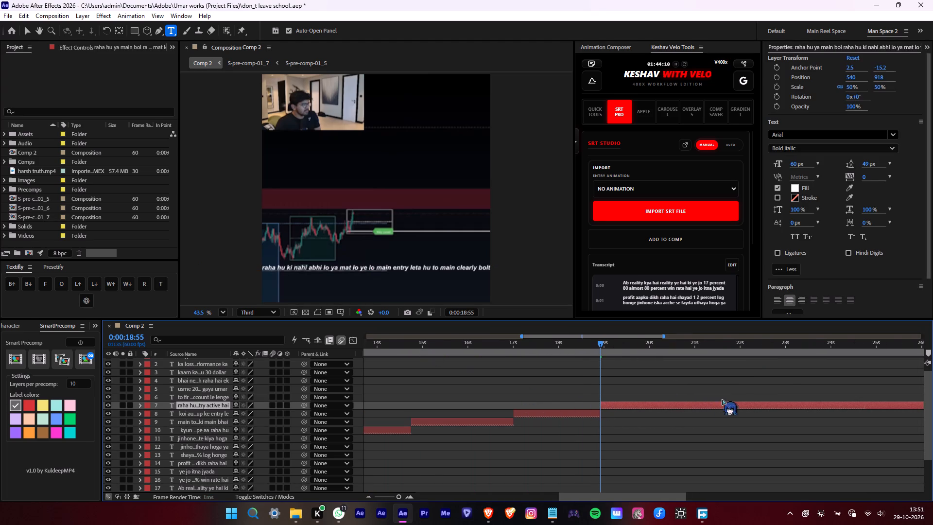
{"action": "middle_click_drag", "start_coordinate": [727, 396], "coordinate": [680, 396]}
{"action": "key", "text": "space"}
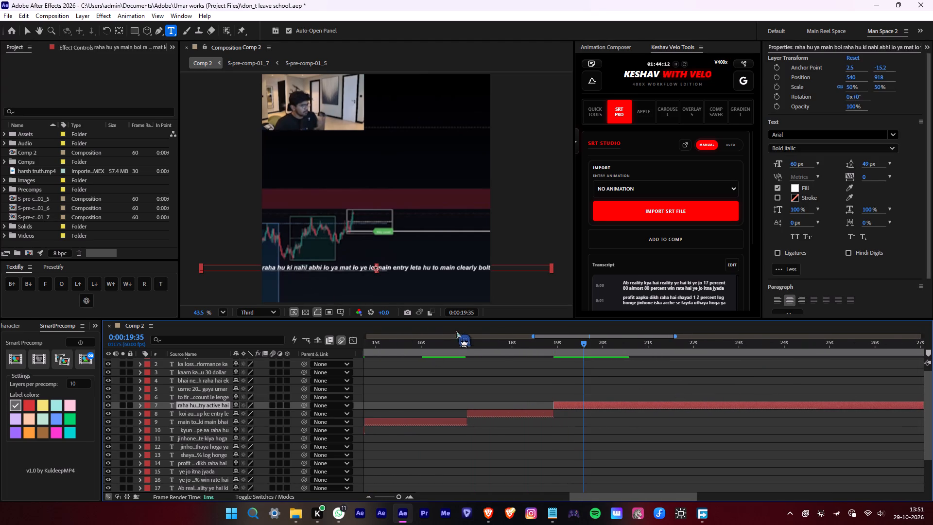
{"action": "key", "text": "i"}
{"action": "key", "text": "space"}
{"action": "key", "text": "space"}
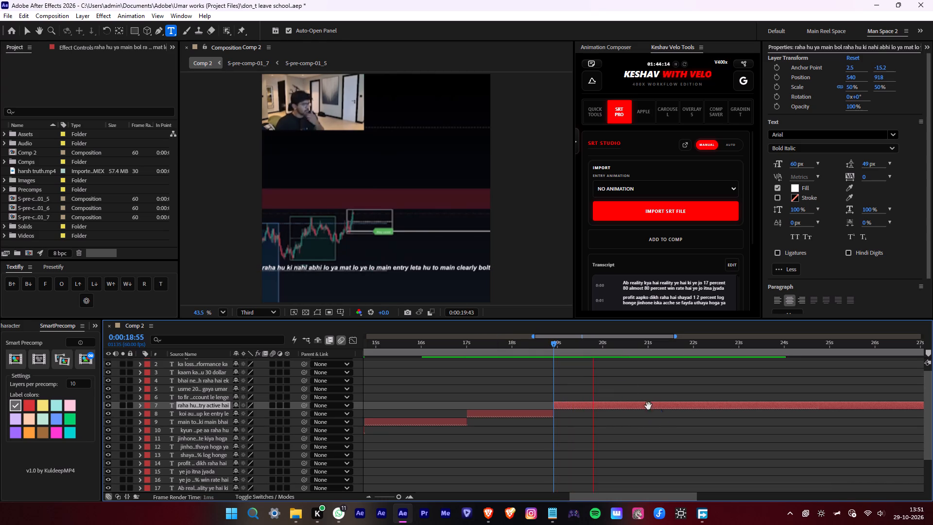
{"action": "key", "text": "space"}
{"action": "key", "text": "space"}
{"action": "scroll", "coordinate": [589, 360], "scroll_direction": "down", "scroll_amount": 5}
{"action": "key", "text": "space"}
{"action": "left_click", "coordinate": [622, 344]}
{"action": "key", "text": "alt+d"}
{"action": "scroll", "coordinate": [662, 364], "scroll_direction": "up", "scroll_amount": 5}
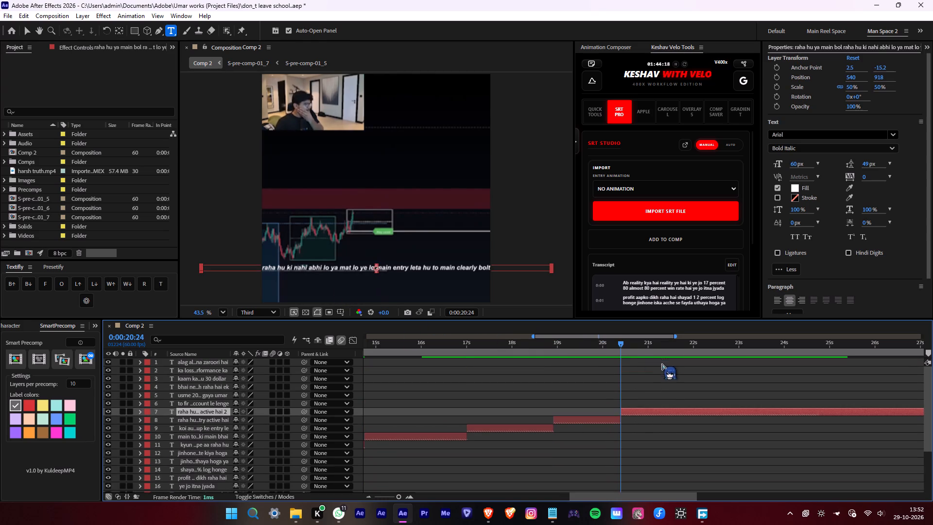
Cut the second split part's text to start at "abhi lo ya mat lo" and break the line after "entry leta hu".
{"action": "left_click_drag", "start_coordinate": [307, 267], "coordinate": [195, 269]}
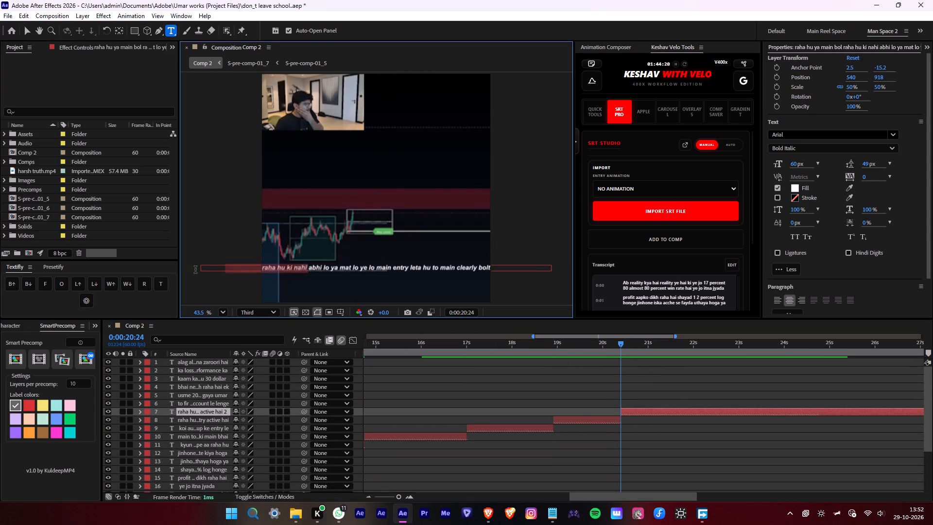
{"action": "left_click_drag", "start_coordinate": [195, 269], "coordinate": [149, 268]}
{"action": "key", "text": "BackSpace"}
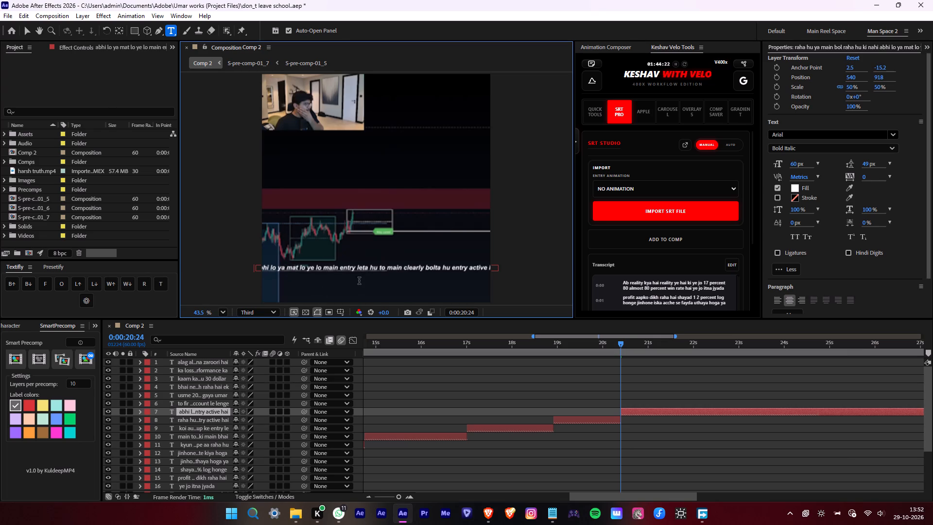
{"action": "left_click", "coordinate": [379, 266]}
{"action": "key", "text": "Return"}
Shorten the first part's subtitle to "raha hu ya main bol raha hu ki nahi", with a line break after "main".
{"action": "left_click", "coordinate": [584, 353]}
{"action": "left_click", "coordinate": [597, 417]}
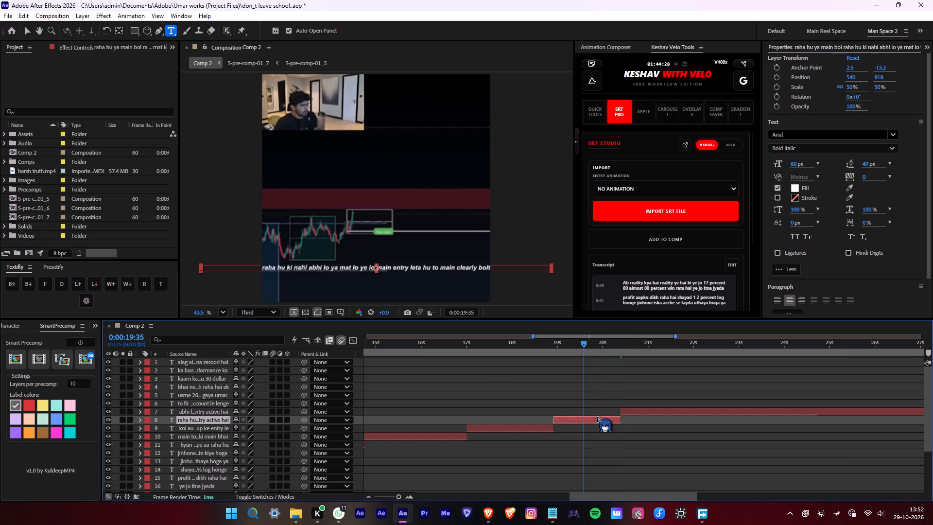
{"action": "left_click_drag", "start_coordinate": [577, 350], "coordinate": [541, 353]}
{"action": "key", "text": "space"}
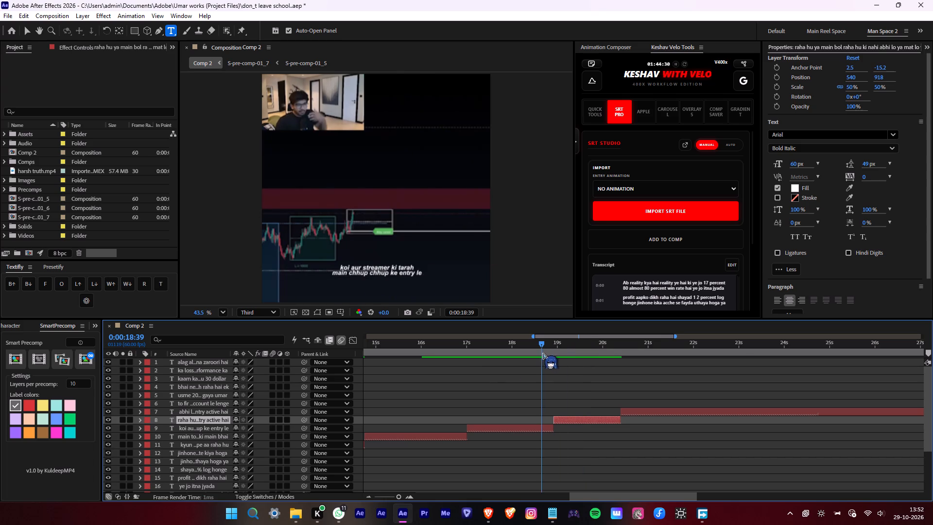
{"action": "key", "text": "space"}
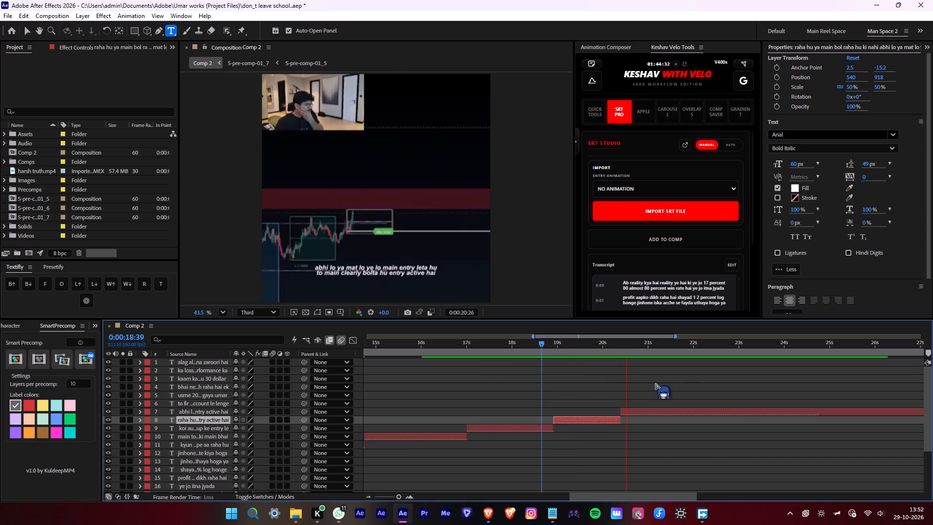
{"action": "left_click", "coordinate": [588, 348]}
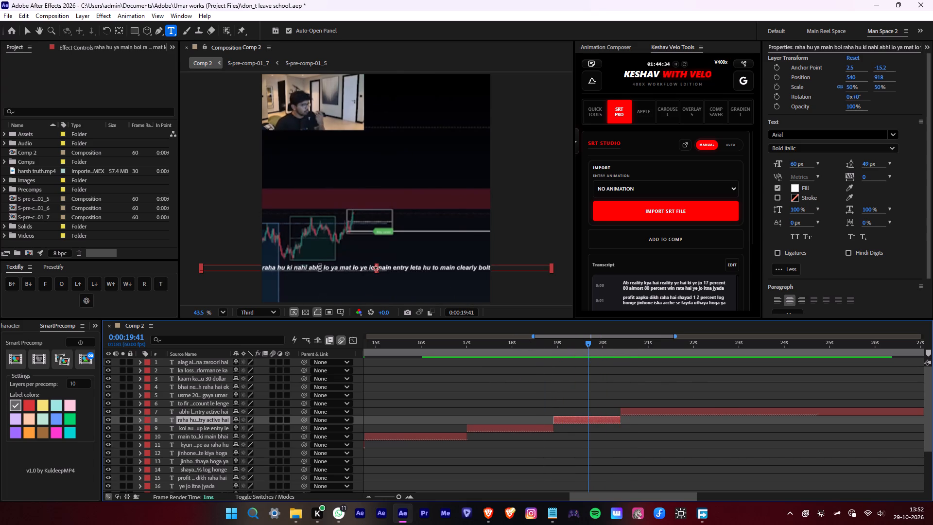
{"action": "left_click_drag", "start_coordinate": [310, 267], "coordinate": [606, 282]}
{"action": "key", "text": "BackSpace"}
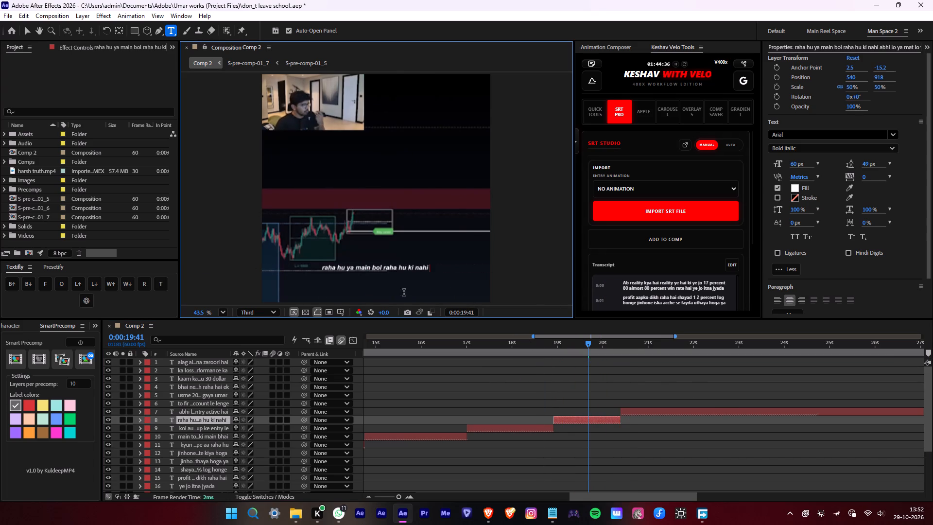
{"action": "left_click", "coordinate": [370, 270]}
{"action": "key", "text": "Return"}
Go to the start of the "abhi lo ya mat lo" subtitle and set the preview resolution to Full.
{"action": "left_click", "coordinate": [646, 413]}
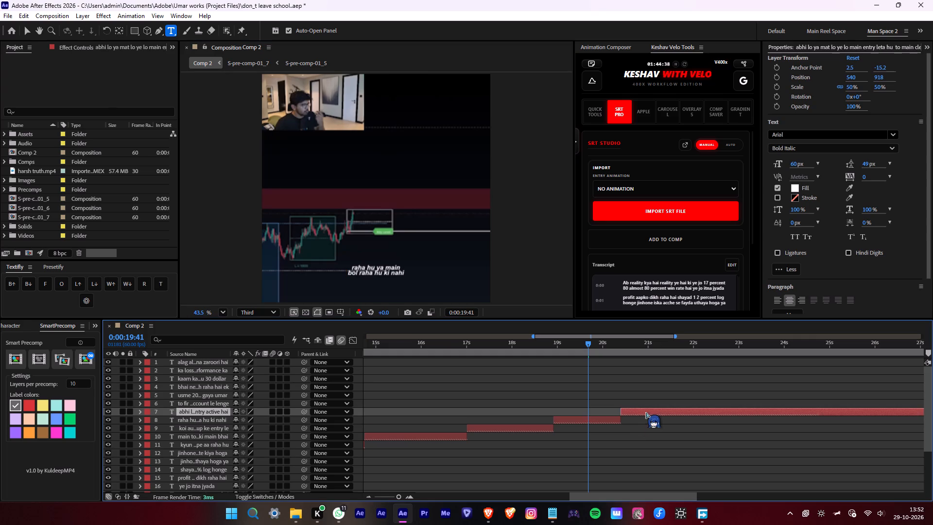
{"action": "key", "text": "i"}
{"action": "left_click", "coordinate": [252, 315]}
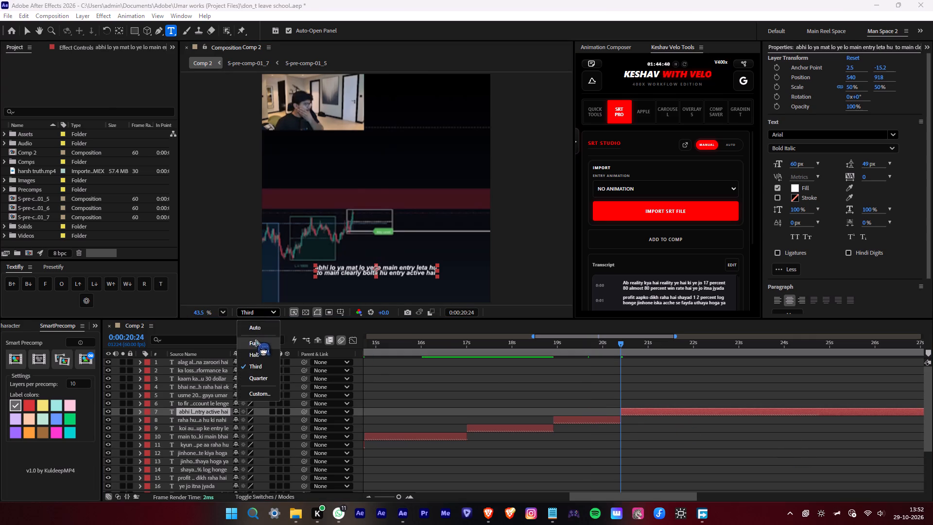
{"action": "left_click", "coordinate": [255, 341]}
Hide the S-pre-comp-01_7 video layer while keeping its audio.
{"action": "key", "text": "space"}
{"action": "middle_click_drag", "start_coordinate": [725, 426], "coordinate": [535, 422]}
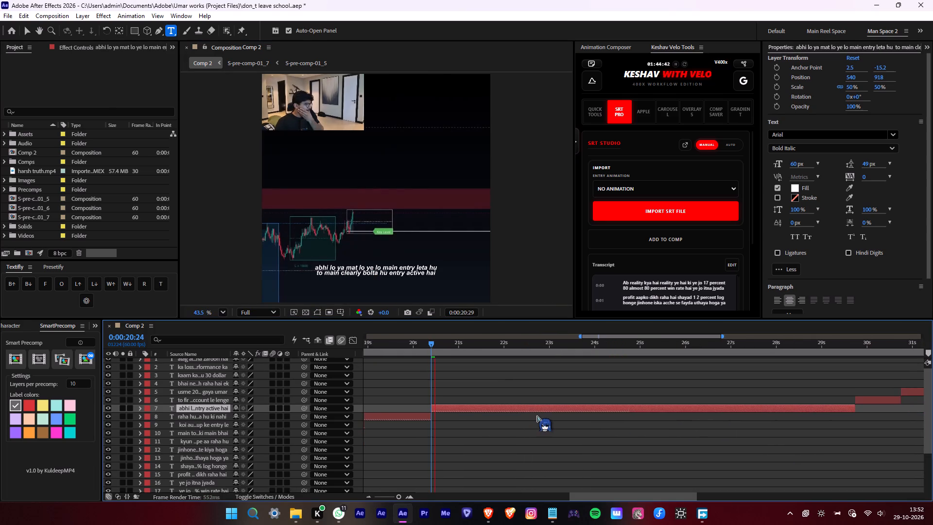
{"action": "scroll", "coordinate": [537, 416], "scroll_direction": "down", "scroll_amount": 5}
{"action": "key", "text": "space"}
{"action": "left_click", "coordinate": [105, 447]}
{"action": "scroll", "coordinate": [389, 427], "scroll_direction": "up", "scroll_amount": 4}
Play the speech across the long "abhi lo ya mat lo" subtitle, replaying from 0:00:19:47, to examine its phrasing against the waveform.
{"action": "key", "text": "space"}
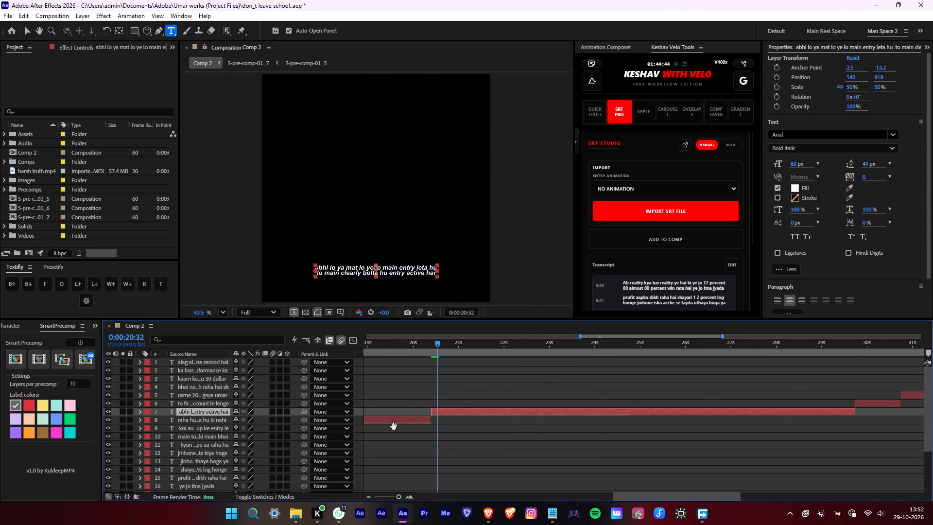
{"action": "scroll", "coordinate": [482, 429], "scroll_direction": "down", "scroll_amount": 4}
{"action": "key", "text": "space"}
{"action": "scroll", "coordinate": [484, 429], "scroll_direction": "down", "scroll_amount": 3}
{"action": "scroll", "coordinate": [488, 428], "scroll_direction": "up", "scroll_amount": 1, "text": "alt"}
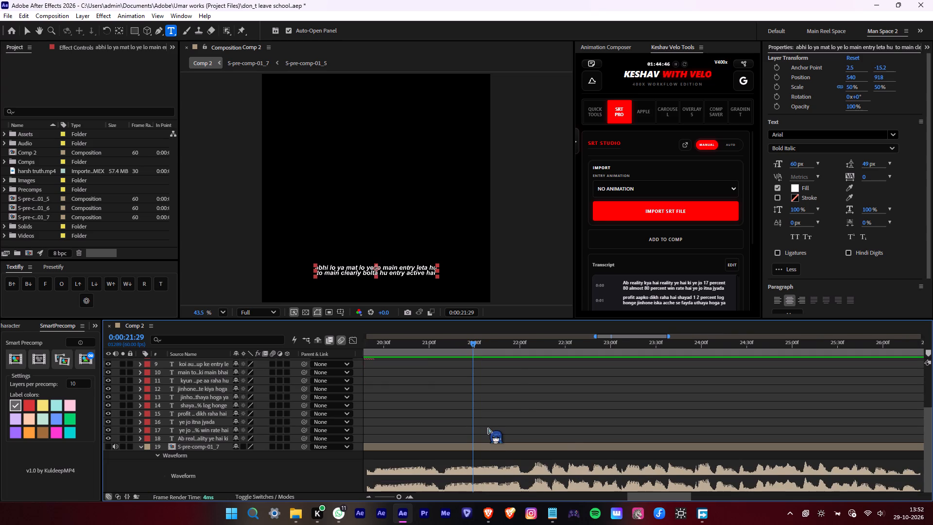
{"action": "key", "text": "space"}
{"action": "scroll", "coordinate": [568, 433], "scroll_direction": "down", "scroll_amount": 1, "text": "alt"}
{"action": "middle_click_drag", "start_coordinate": [567, 432], "coordinate": [517, 423]}
{"action": "key", "text": "space"}
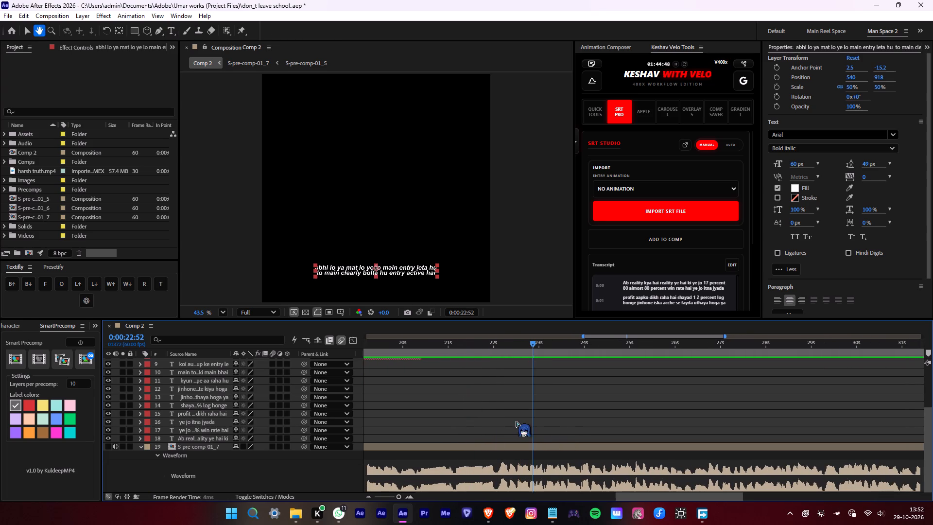
{"action": "left_click_drag", "start_coordinate": [530, 359], "coordinate": [439, 355]}
{"action": "left_click_drag", "start_coordinate": [461, 349], "coordinate": [400, 352]}
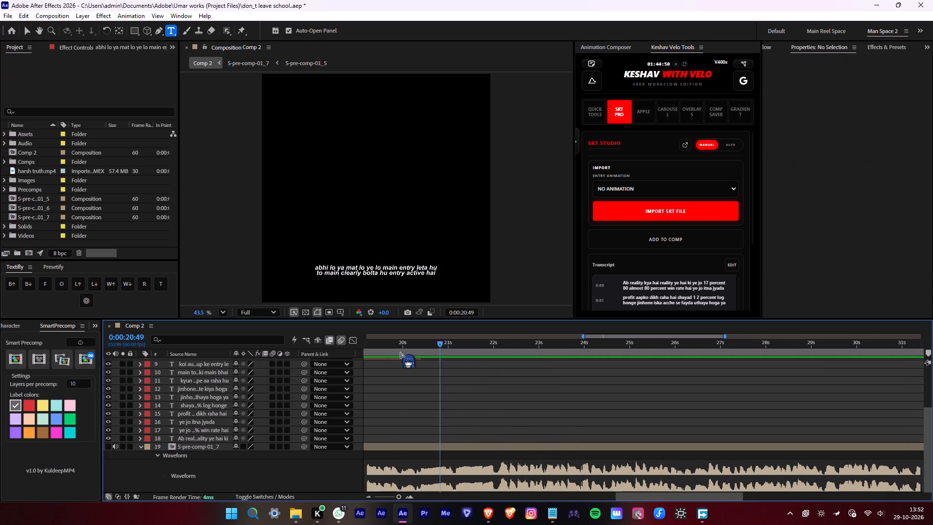
{"action": "left_click_drag", "start_coordinate": [400, 352], "coordinate": [392, 351]}
{"action": "key", "text": "space"}
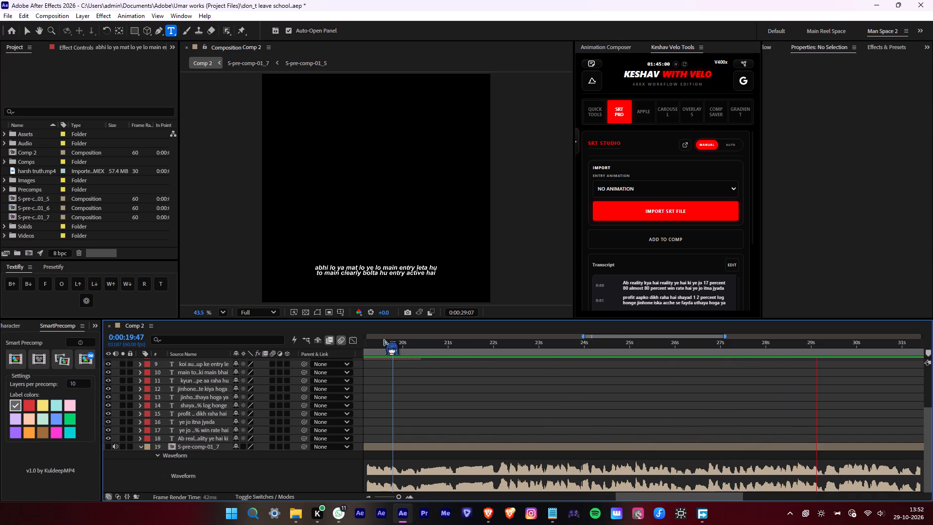
{"action": "key", "text": "space"}
{"action": "key", "text": "space"}
{"action": "scroll", "coordinate": [640, 506], "scroll_direction": "up", "scroll_amount": 5}
{"action": "scroll", "coordinate": [635, 482], "scroll_direction": "down", "scroll_amount": 2, "text": "alt"}
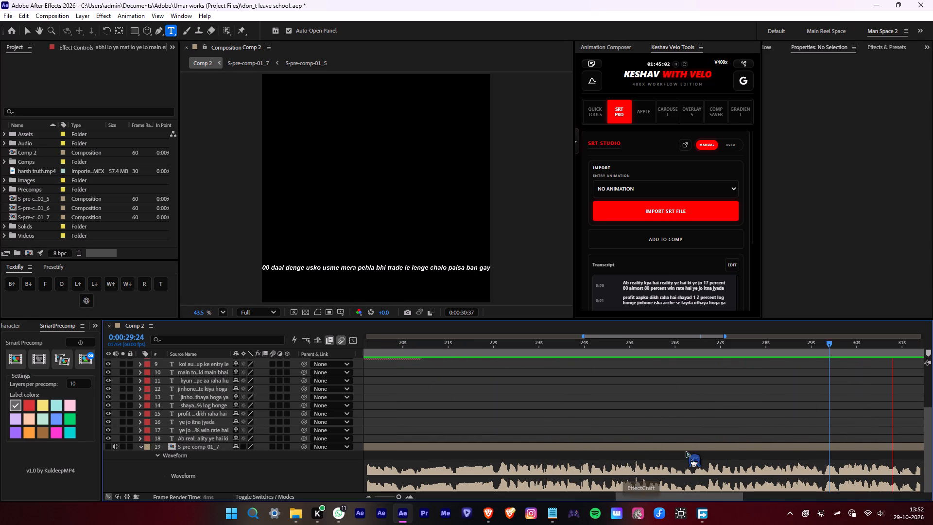
{"action": "left_click", "coordinate": [673, 425]}
{"action": "scroll", "coordinate": [674, 427], "scroll_direction": "down", "scroll_amount": 3, "text": "alt"}
{"action": "scroll", "coordinate": [710, 431], "scroll_direction": "up", "scroll_amount": 6}
{"action": "key", "text": "space"}
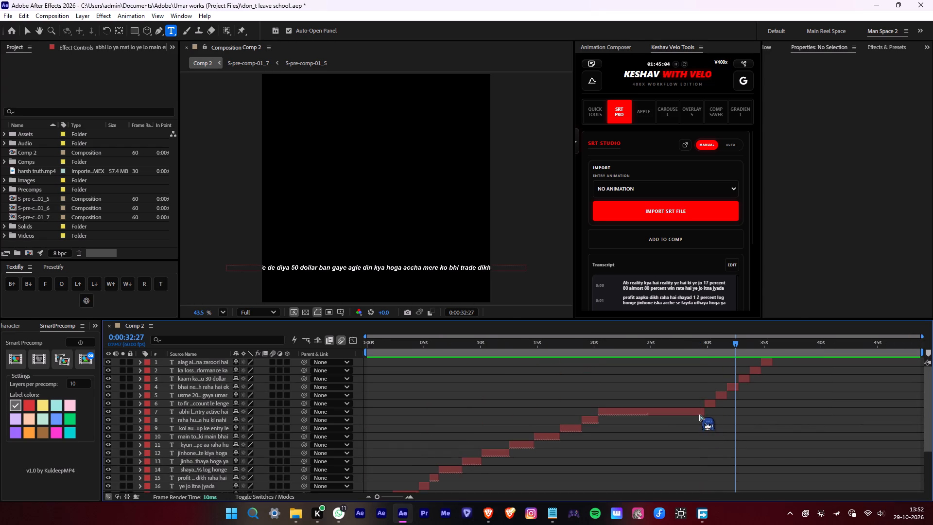
Play the "abhi lo ya mat lo" subtitle from its start and split its layer at 0:00:22:46.
{"action": "left_click", "coordinate": [699, 415]}
{"action": "key", "text": "i"}
{"action": "key", "text": "space"}
{"action": "scroll", "coordinate": [713, 414], "scroll_direction": "down", "scroll_amount": 1}
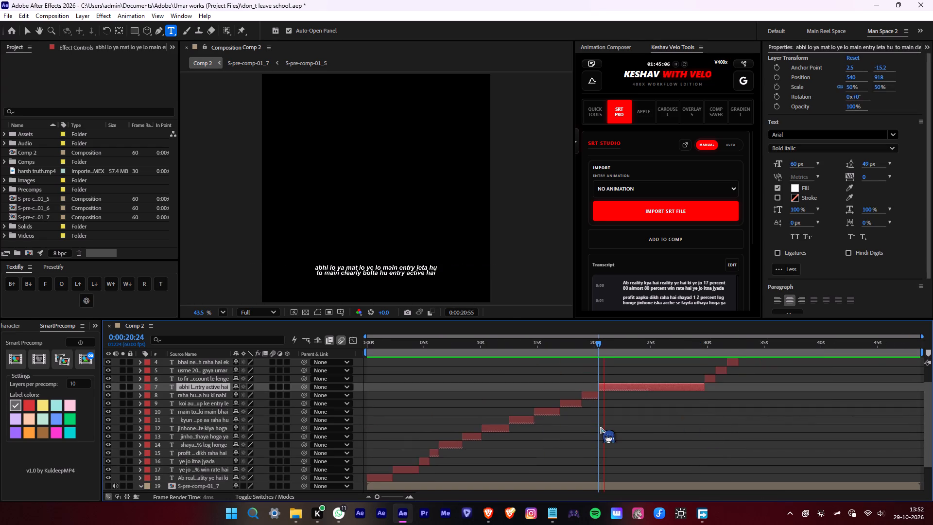
{"action": "scroll", "coordinate": [601, 428], "scroll_direction": "up", "scroll_amount": 3, "text": "alt"}
{"action": "key", "text": "space"}
{"action": "scroll", "coordinate": [677, 429], "scroll_direction": "down", "scroll_amount": 5}
{"action": "key", "text": "space"}
{"action": "middle_click_drag", "start_coordinate": [749, 438], "coordinate": [567, 431]}
{"action": "key", "text": "space"}
{"action": "left_click", "coordinate": [616, 349]}
{"action": "key", "text": "space"}
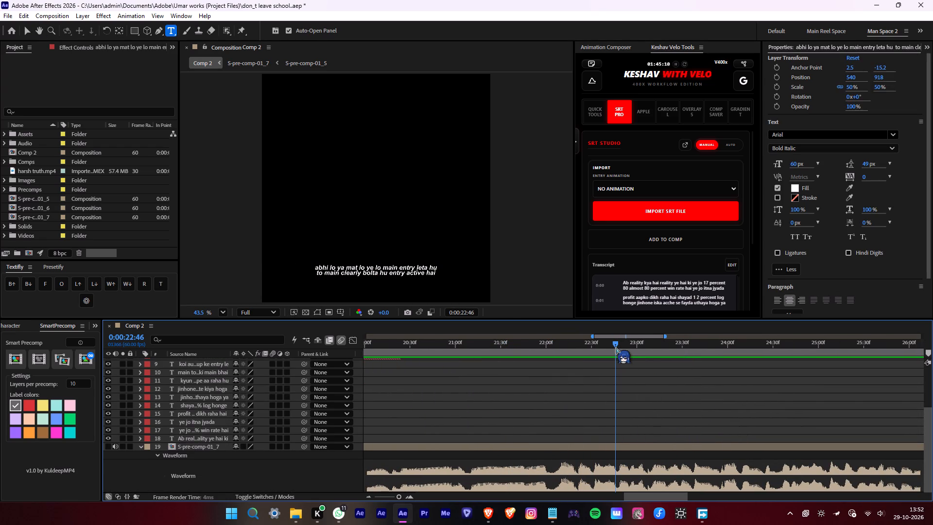
{"action": "left_click", "coordinate": [616, 348]}
{"action": "scroll", "coordinate": [649, 370], "scroll_direction": "up", "scroll_amount": 4}
{"action": "key", "text": "alt+d"}
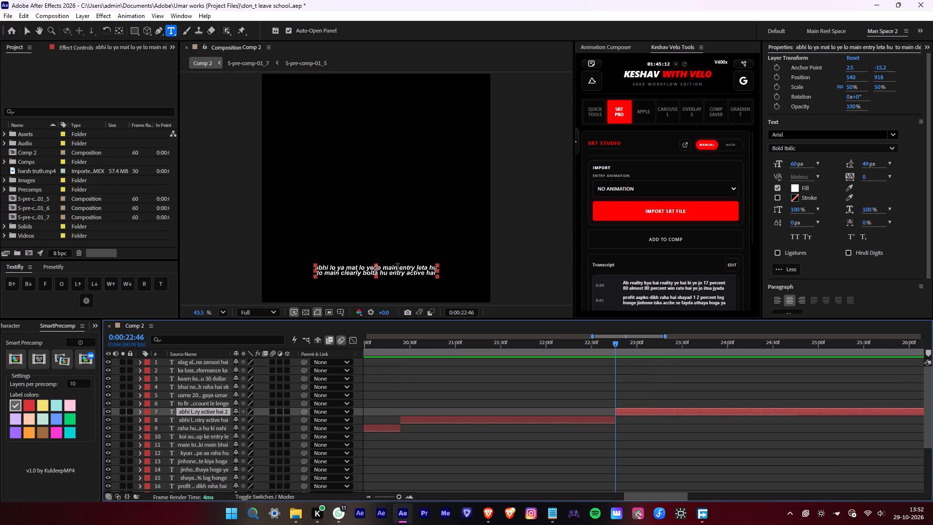
Change the second part's text to "toh main clearly bolta hu entry active hai", with a line break after "bolta".
{"action": "triple_click", "coordinate": [397, 267]}
{"action": "key", "text": "BackSpace"}
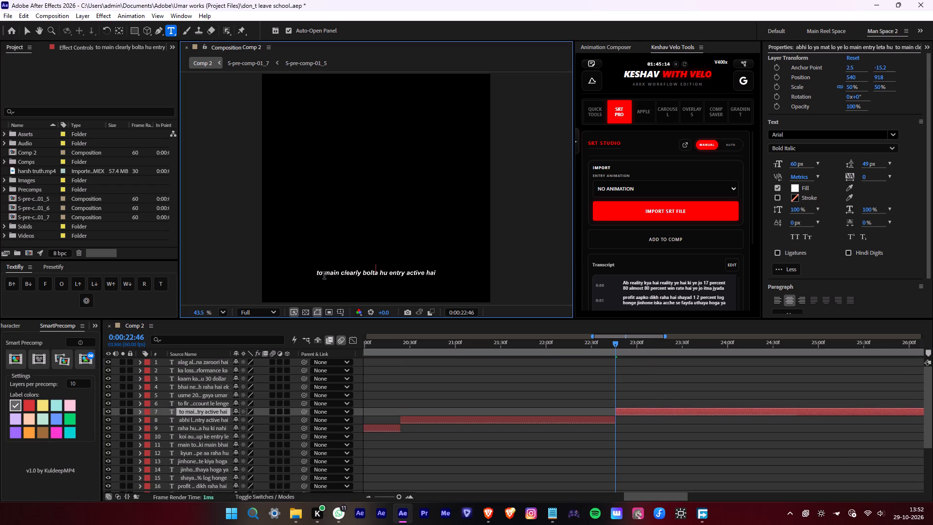
{"action": "left_click", "coordinate": [323, 273]}
{"action": "key", "text": "h"}
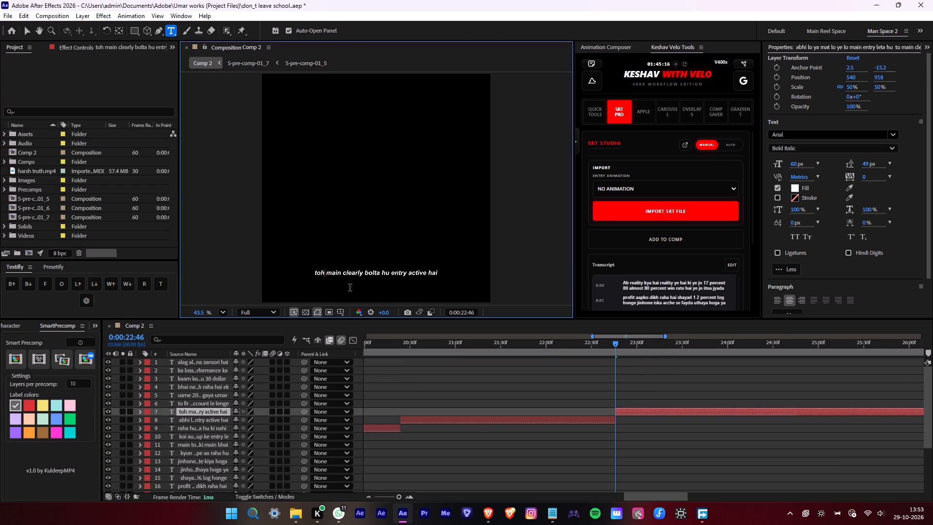
{"action": "left_click", "coordinate": [382, 272]}
{"action": "key", "text": "Return"}
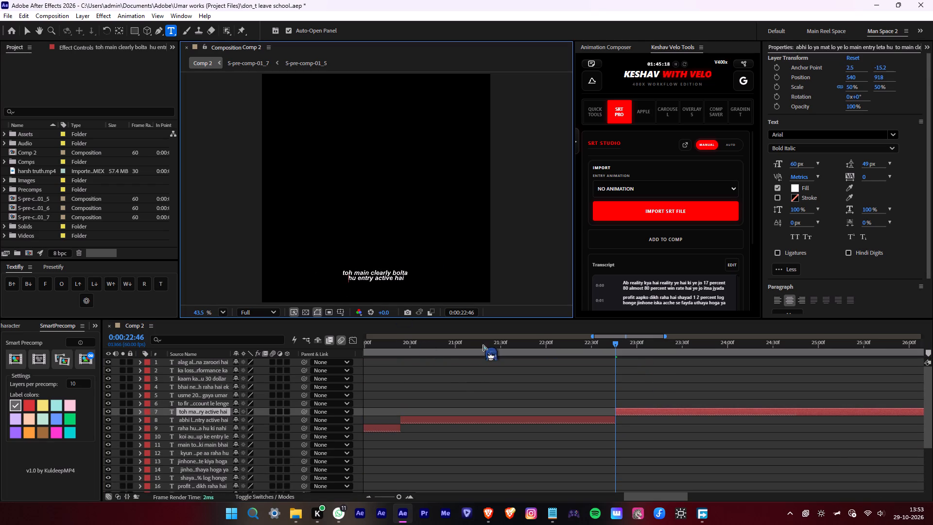
Shorten the first part's text to "abhi lo ya mat lo ye lo main entry leta hu", with a line break before "ye lo".
{"action": "left_click", "coordinate": [484, 344]}
{"action": "left_click", "coordinate": [500, 421]}
{"action": "triple_click", "coordinate": [405, 276]}
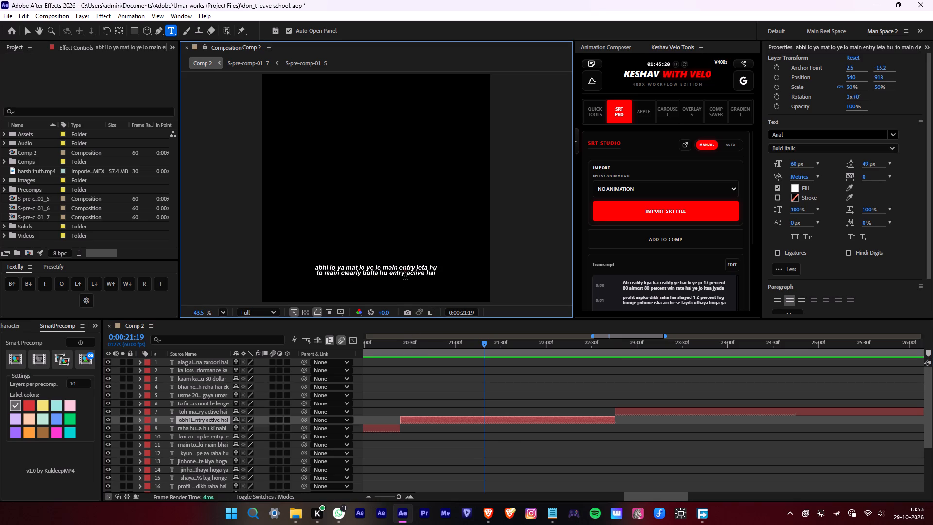
{"action": "left_click", "coordinate": [405, 276]}
{"action": "key", "text": "BackSpace"}
{"action": "left_click", "coordinate": [365, 268]}
{"action": "key", "text": "Return"}
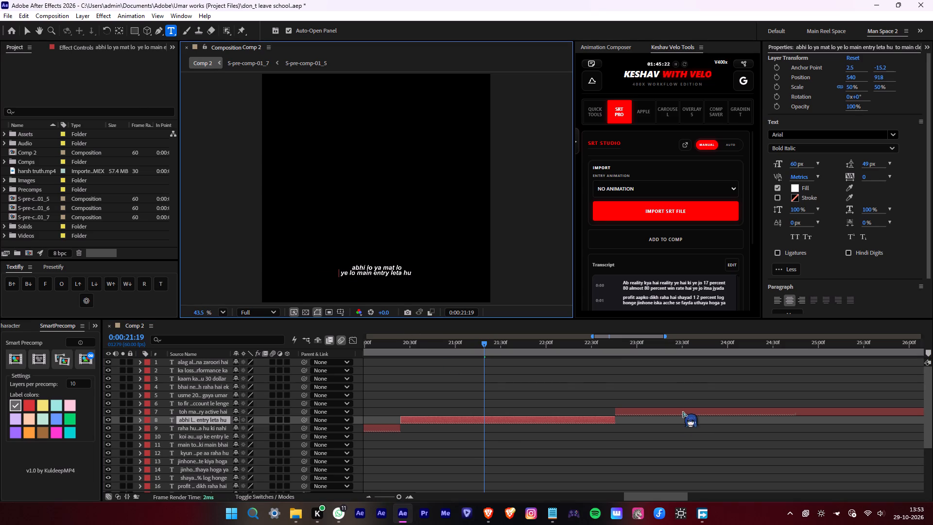
Play the "toh main clearly bolta" subtitle from its start, split its layer at 0:00:24:24 and delete the remainder.
{"action": "left_click", "coordinate": [683, 411]}
{"action": "key", "text": "i"}
{"action": "key", "text": "space"}
{"action": "middle_click_drag", "start_coordinate": [727, 407], "coordinate": [558, 411]}
{"action": "scroll", "coordinate": [565, 397], "scroll_direction": "down", "scroll_amount": 6}
{"action": "key", "text": "space"}
{"action": "key", "text": "space"}
{"action": "key", "text": "space"}
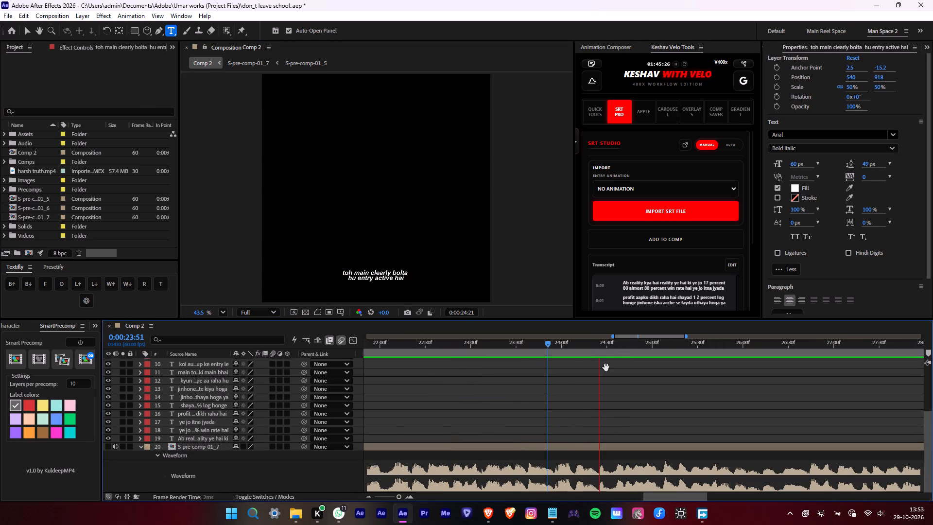
{"action": "left_click_drag", "start_coordinate": [607, 352], "coordinate": [597, 352]}
{"action": "scroll", "coordinate": [630, 369], "scroll_direction": "down", "scroll_amount": 1, "text": "alt"}
{"action": "scroll", "coordinate": [715, 392], "scroll_direction": "up", "scroll_amount": 5}
{"action": "key", "text": "alt+d"}
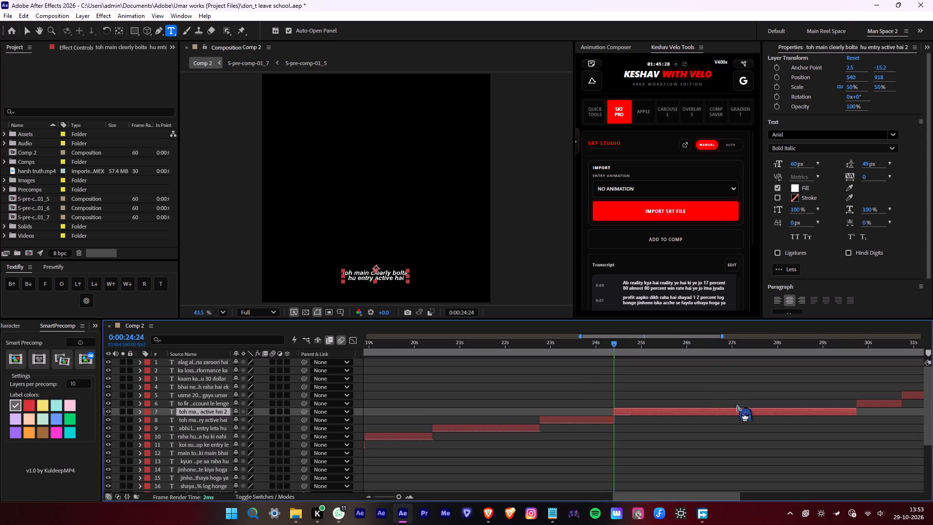
{"action": "key", "text": "Delete"}
Extend the start of the "to fir bhi log" subtitle layer back to 0:00:24:24, meeting the end of the preceding subtitle.
{"action": "left_click_drag", "start_coordinate": [857, 404], "coordinate": [630, 417]}
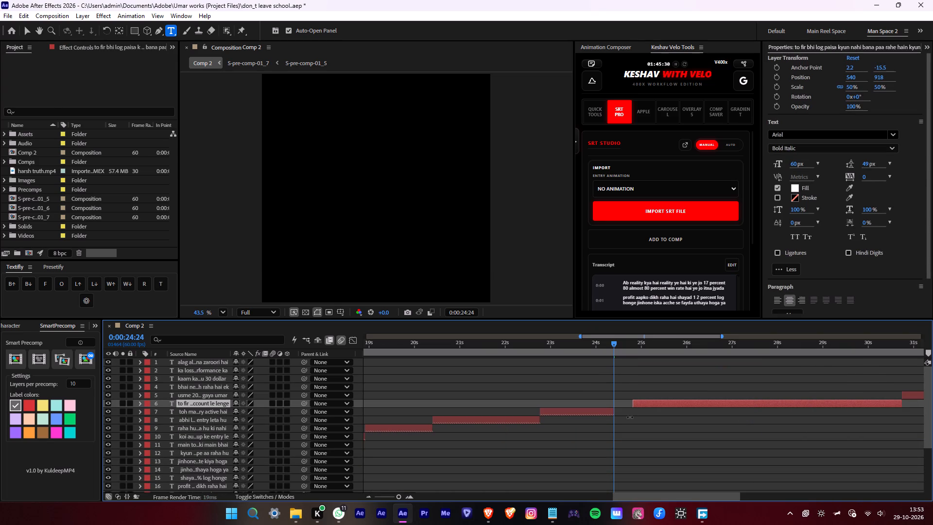
{"action": "left_click_drag", "start_coordinate": [630, 417], "coordinate": [614, 417]}
Play the "to fir bhi log" subtitle to find the end of its first phrase and split its layer at 0:00:26:12.
{"action": "scroll", "coordinate": [614, 416], "scroll_direction": "up", "scroll_amount": 3, "text": "alt"}
{"action": "scroll", "coordinate": [614, 416], "scroll_direction": "down", "scroll_amount": 4, "text": "alt"}
{"action": "key", "text": "space"}
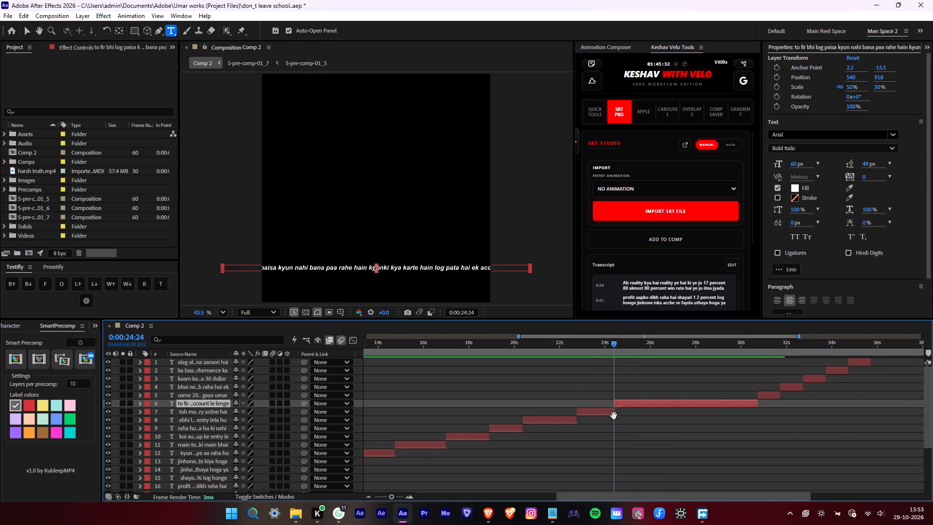
{"action": "scroll", "coordinate": [652, 421], "scroll_direction": "up", "scroll_amount": 1, "text": "alt"}
{"action": "middle_click_drag", "start_coordinate": [648, 421], "coordinate": [517, 424], "text": "alt"}
{"action": "scroll", "coordinate": [594, 432], "scroll_direction": "up", "scroll_amount": 1, "text": "alt"}
{"action": "key", "text": "space"}
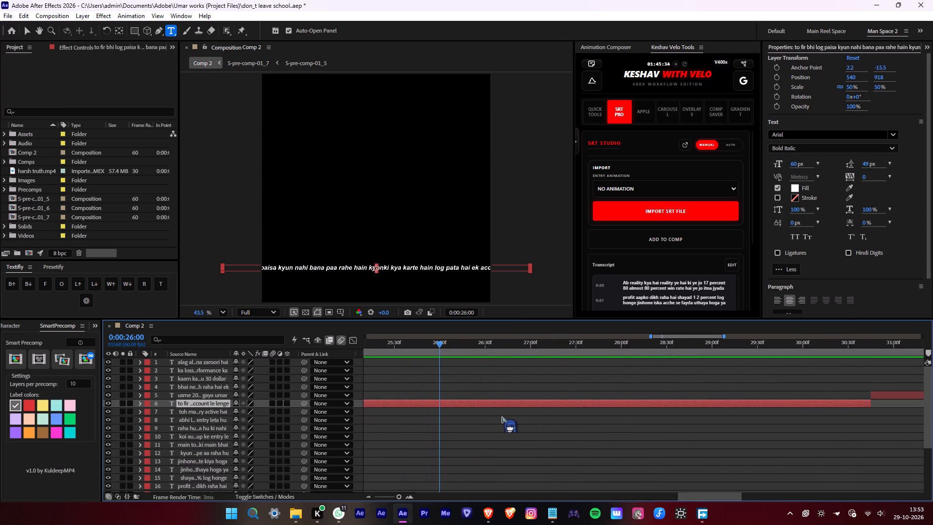
{"action": "scroll", "coordinate": [501, 417], "scroll_direction": "down", "scroll_amount": 7}
{"action": "key", "text": "space"}
{"action": "key", "text": "space"}
{"action": "left_click_drag", "start_coordinate": [465, 354], "coordinate": [458, 358]}
{"action": "key", "text": "space"}
{"action": "left_click", "coordinate": [458, 357]}
{"action": "scroll", "coordinate": [559, 398], "scroll_direction": "up", "scroll_amount": 6}
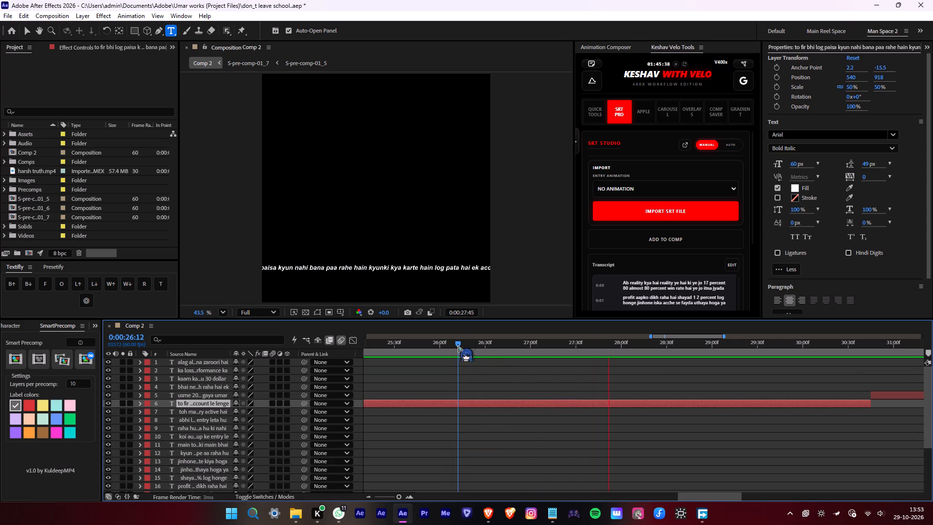
{"action": "left_click", "coordinate": [457, 346]}
{"action": "key", "text": "alt+d"}
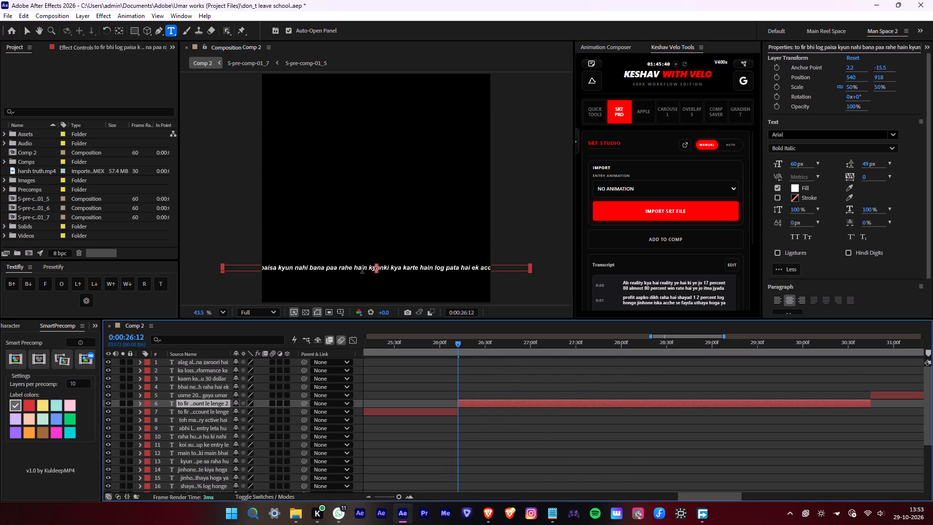
Cut the second part's text to "kyunki kya karte hain log pata hai ek account le lenge" and break the line after "hain".
{"action": "left_click_drag", "start_coordinate": [366, 268], "coordinate": [157, 271]}
{"action": "key", "text": "BackSpace"}
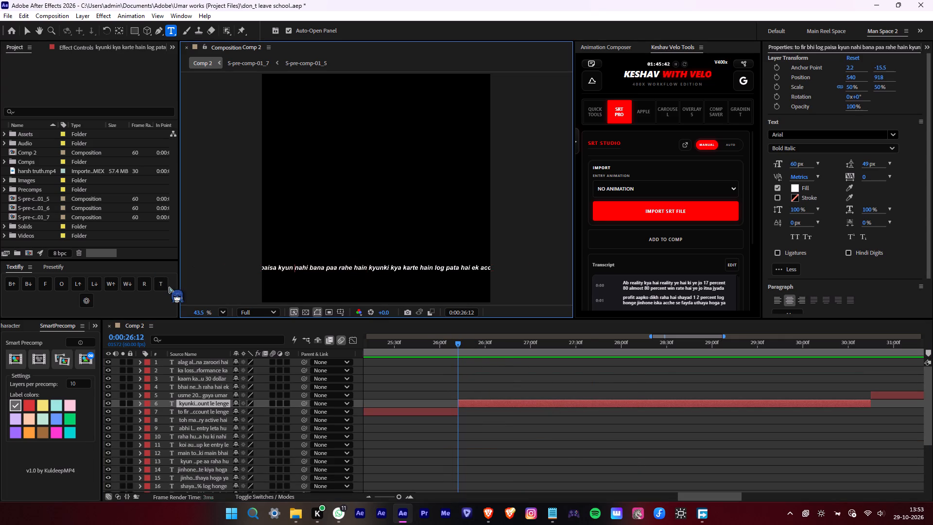
{"action": "left_click", "coordinate": [361, 268]}
{"action": "key", "text": "Return"}
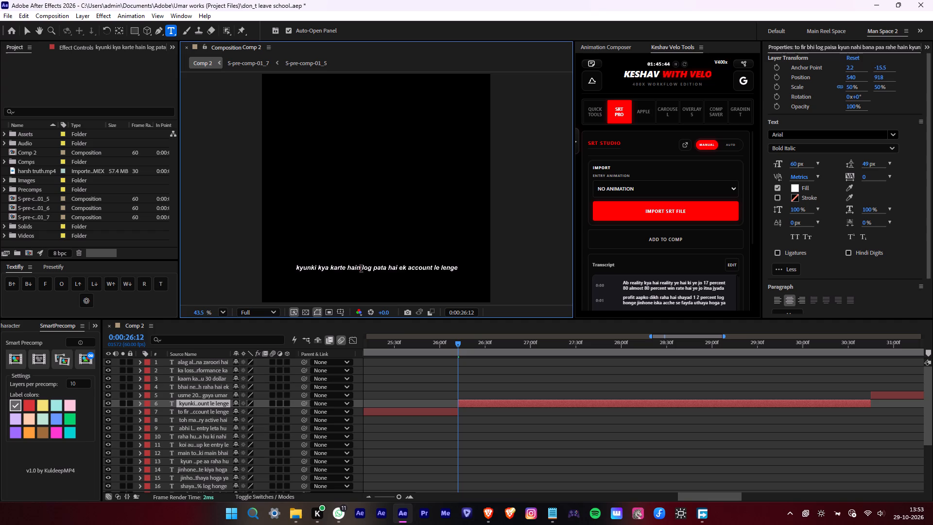
Cut the first part's text to "to fir bhi log paisa kyun nahi bana paa rahe hain" and break the line after "nahi".
{"action": "left_click", "coordinate": [439, 346]}
{"action": "left_click", "coordinate": [443, 417]}
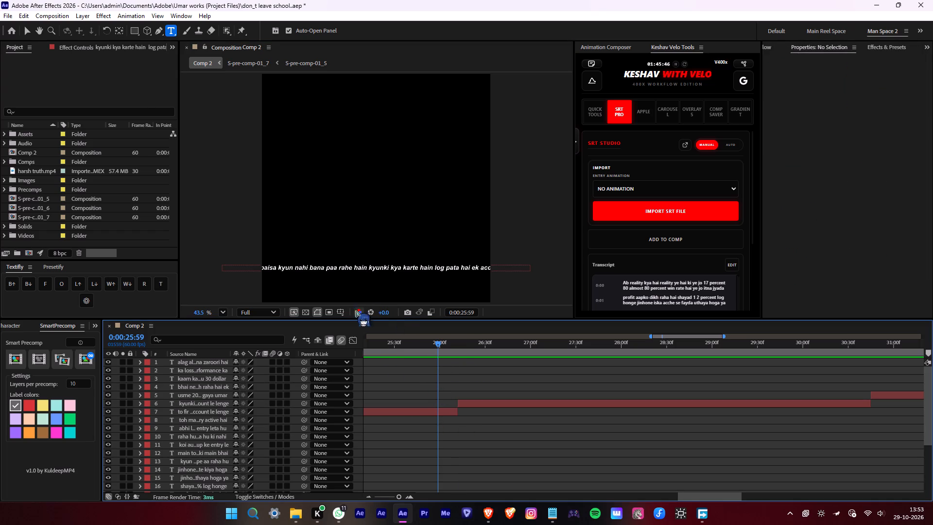
{"action": "left_click", "coordinate": [416, 413]}
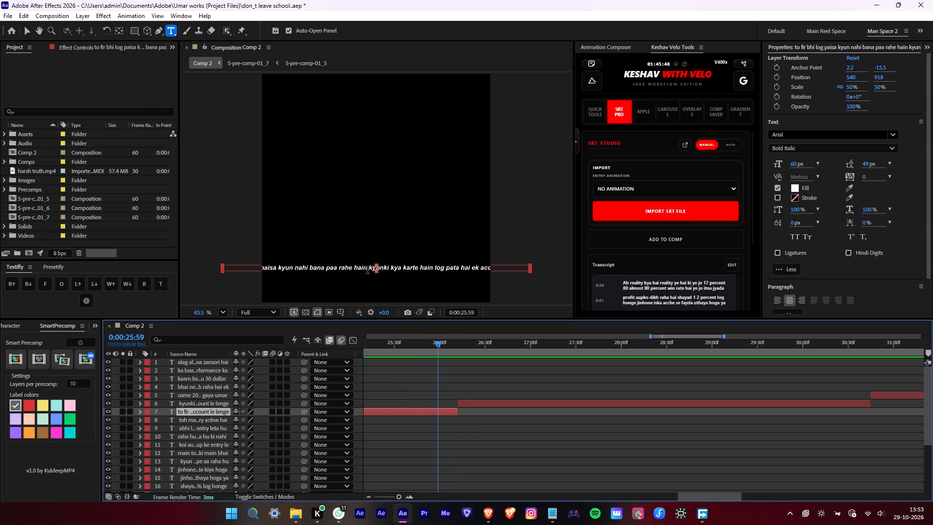
{"action": "left_click_drag", "start_coordinate": [367, 269], "coordinate": [588, 276]}
{"action": "key", "text": "BackSpace"}
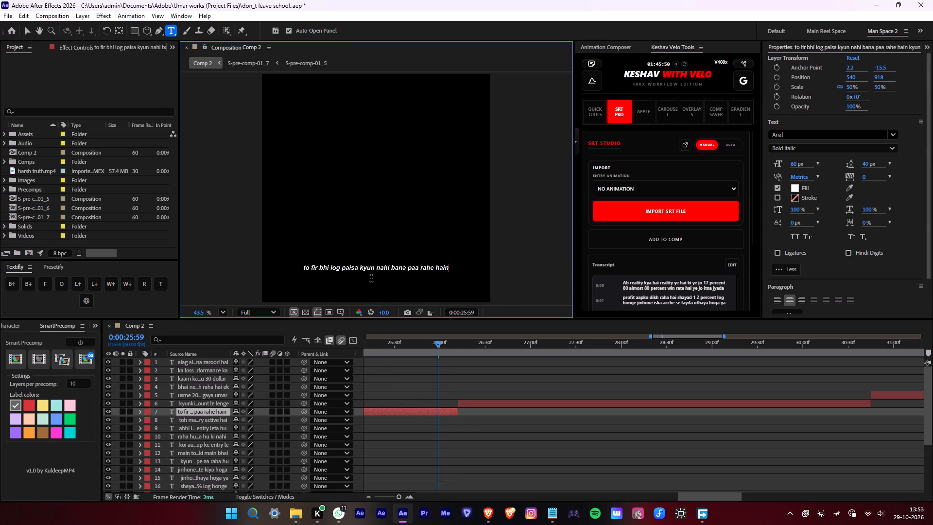
{"action": "left_click", "coordinate": [391, 272]}
{"action": "key", "text": "Return"}
Play the "kyunki kya karte hain" subtitle from its start, split its layer at 0:00:28:15 and delete the remainder.
{"action": "left_click", "coordinate": [505, 406]}
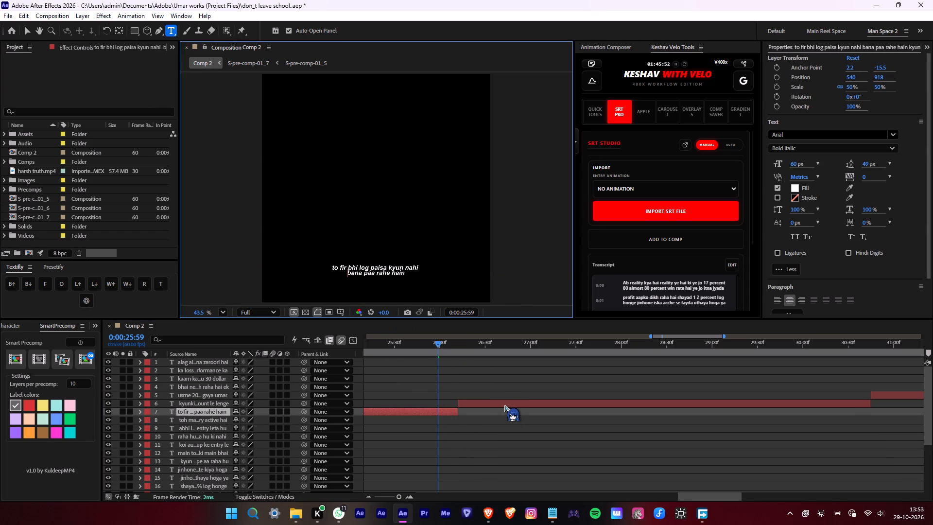
{"action": "key", "text": "i"}
{"action": "key", "text": "space"}
{"action": "scroll", "coordinate": [645, 390], "scroll_direction": "down", "scroll_amount": 7}
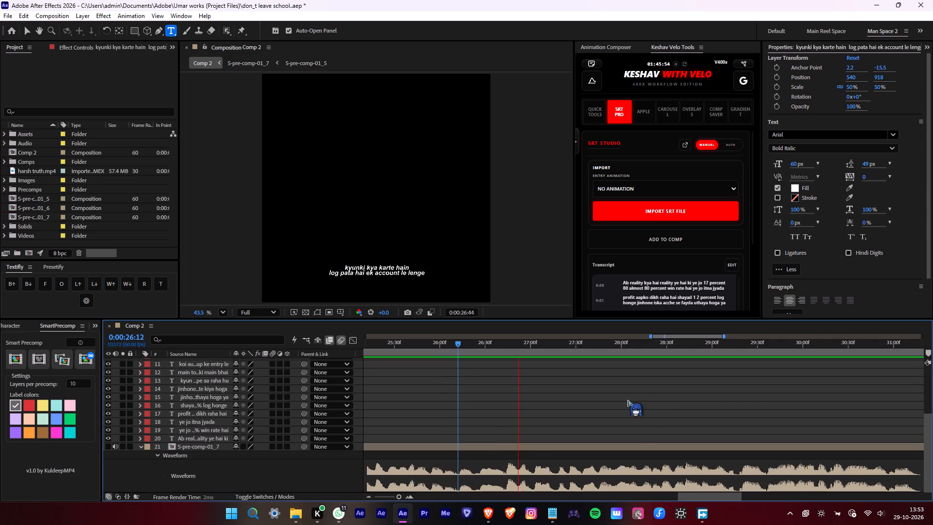
{"action": "middle_click_drag", "start_coordinate": [661, 400], "coordinate": [568, 376]}
{"action": "key", "text": "space"}
{"action": "scroll", "coordinate": [574, 376], "scroll_direction": "up", "scroll_amount": 1}
{"action": "scroll", "coordinate": [553, 351], "scroll_direction": "down", "scroll_amount": 4}
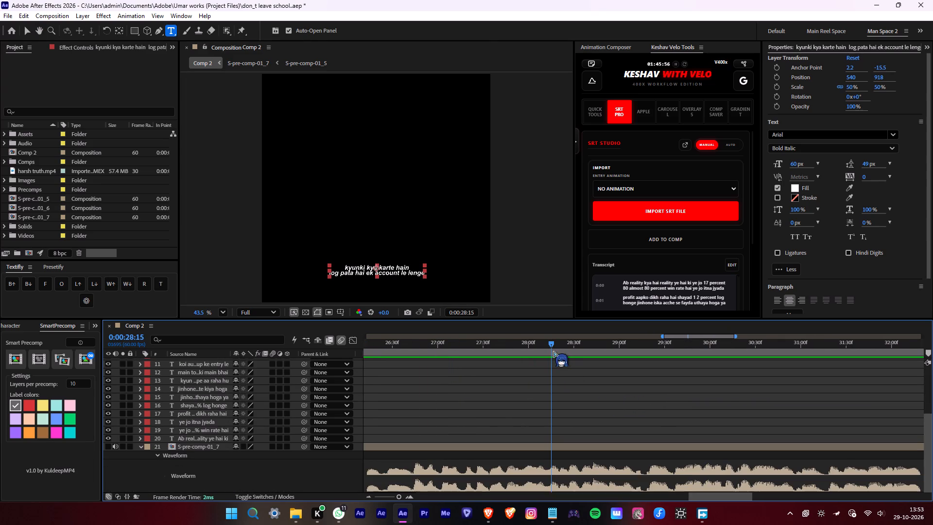
{"action": "double_click", "coordinate": [552, 349]}
{"action": "key", "text": "space"}
{"action": "left_click", "coordinate": [551, 349]}
{"action": "scroll", "coordinate": [564, 362], "scroll_direction": "down", "scroll_amount": 1}
{"action": "scroll", "coordinate": [620, 375], "scroll_direction": "up", "scroll_amount": 3}
{"action": "key", "text": "alt+d"}
{"action": "key", "text": "Delete"}
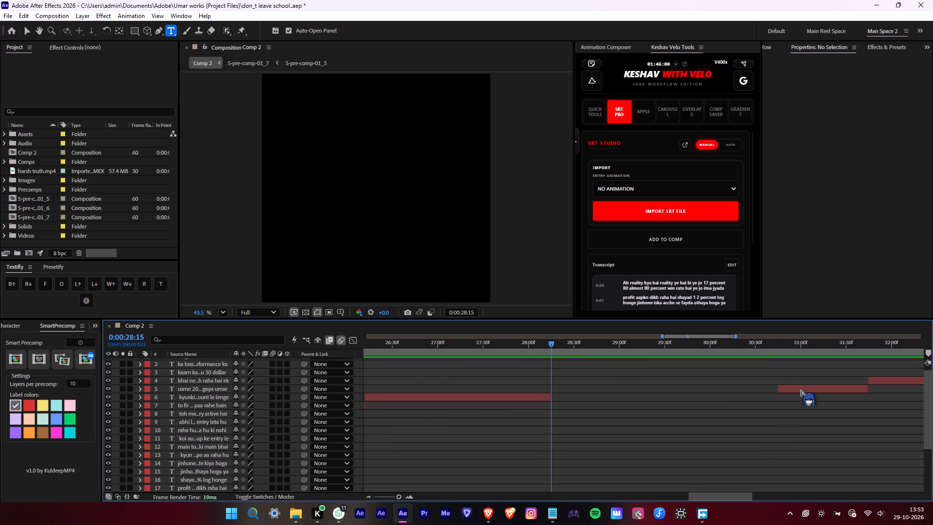
Extend the start of the "usme 200 daal denge" subtitle layer back to 0:00:28:15, meeting the end of the preceding subtitle.
{"action": "left_click_drag", "start_coordinate": [779, 391], "coordinate": [553, 403]}
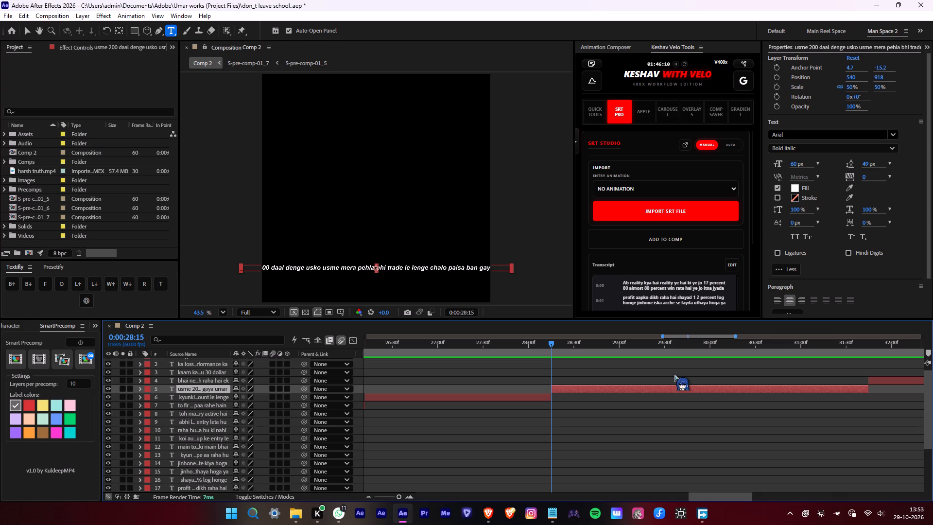
Play the "usme 200 daal denge" subtitle to find the end of its first phrase and split its layer at 0:00:29:18.
{"action": "key", "text": "space"}
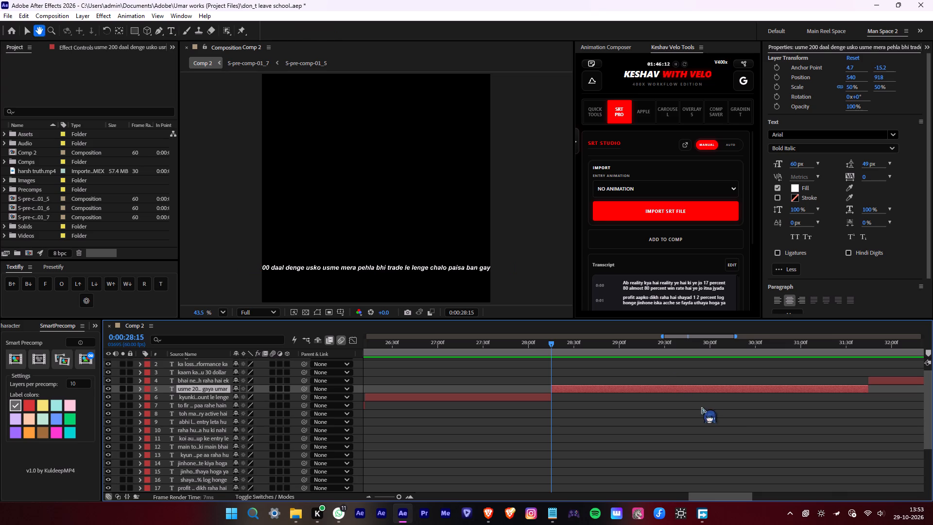
{"action": "middle_click_drag", "start_coordinate": [738, 422], "coordinate": [482, 424]}
{"action": "key", "text": "space"}
{"action": "scroll", "coordinate": [580, 409], "scroll_direction": "down", "scroll_amount": 5}
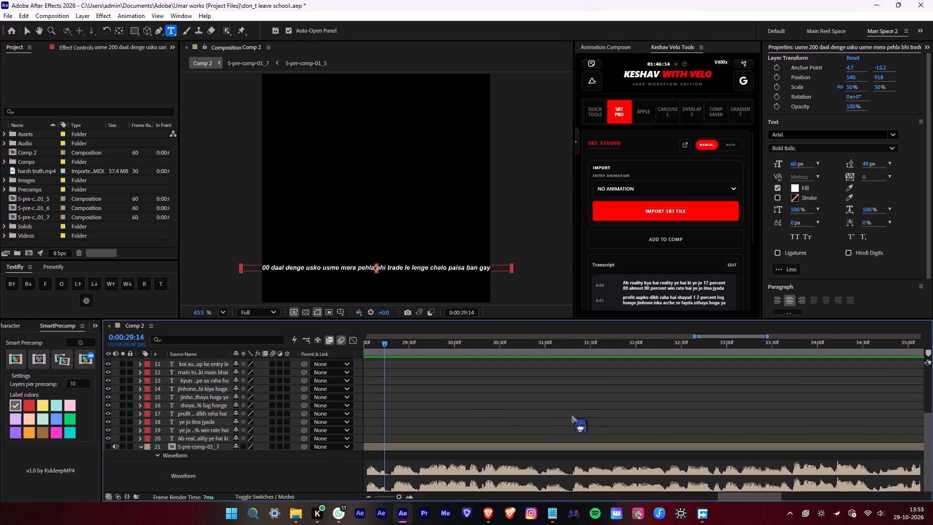
{"action": "middle_click_drag", "start_coordinate": [444, 409], "coordinate": [480, 402]}
{"action": "left_click_drag", "start_coordinate": [420, 348], "coordinate": [428, 348]}
{"action": "key", "text": "space"}
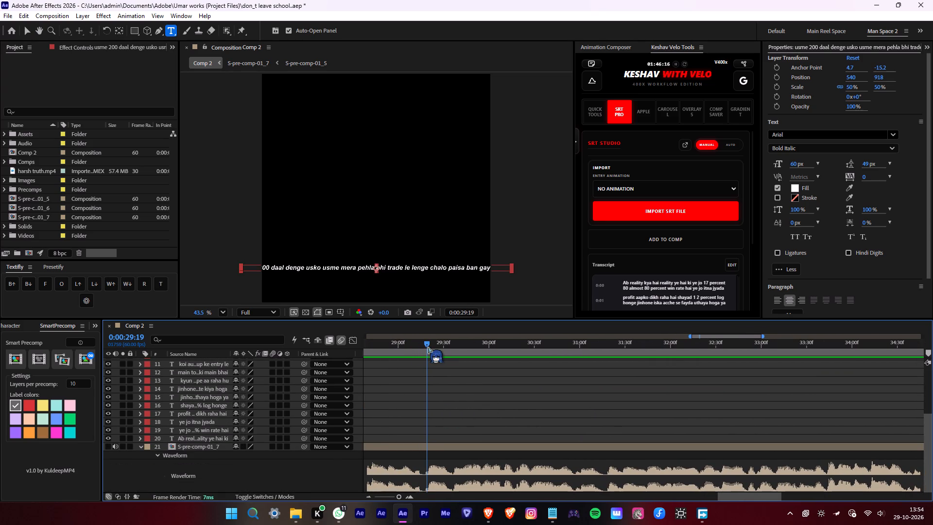
{"action": "key", "text": "space"}
{"action": "key", "text": "space"}
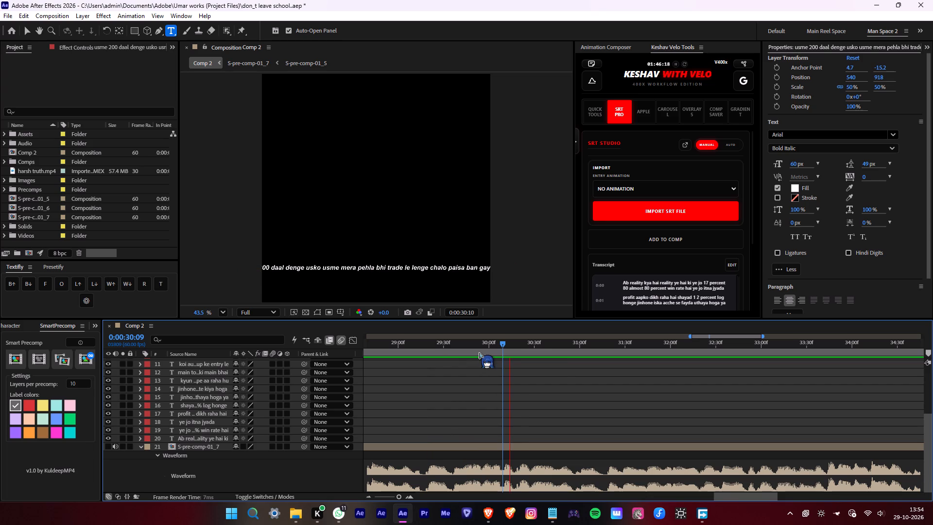
{"action": "left_click", "coordinate": [479, 353]}
{"action": "type", "text": "i"}
{"action": "key", "text": "space"}
{"action": "middle_click_drag", "start_coordinate": [733, 395], "coordinate": [484, 388]}
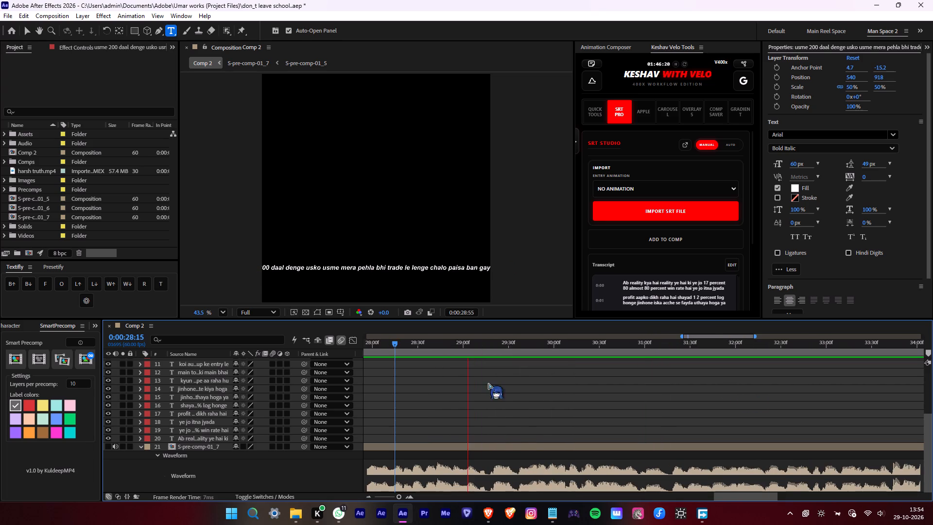
{"action": "key", "text": "space"}
{"action": "scroll", "coordinate": [491, 384], "scroll_direction": "up", "scroll_amount": 1, "text": "alt"}
{"action": "left_click_drag", "start_coordinate": [475, 346], "coordinate": [489, 346]}
{"action": "key", "text": "space"}
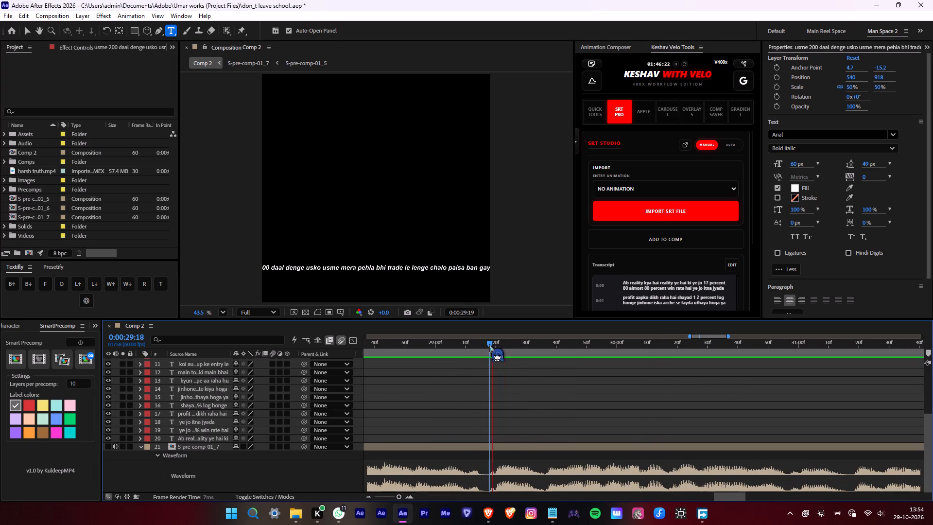
{"action": "left_click", "coordinate": [489, 346]}
{"action": "scroll", "coordinate": [520, 363], "scroll_direction": "up", "scroll_amount": 5}
{"action": "key", "text": "alt+d"}
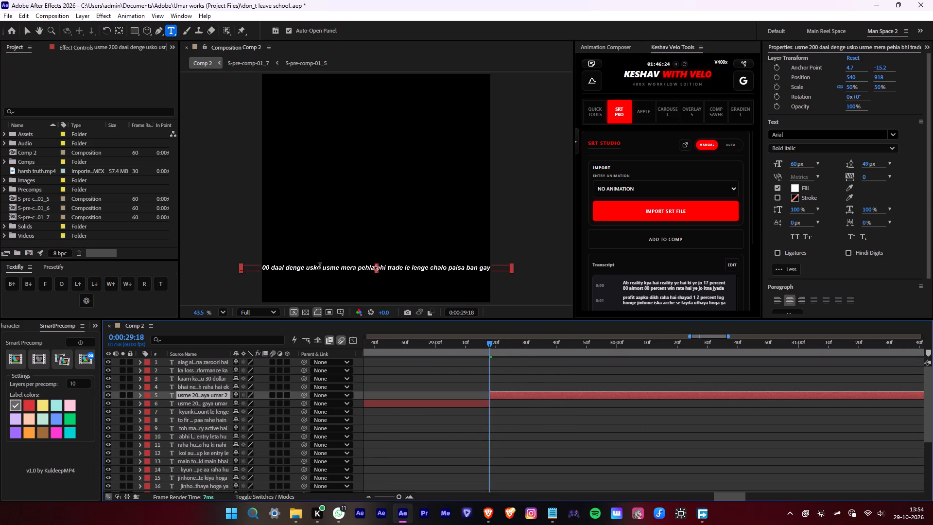
Cut the second part's text to "usko usme mera pehla bhi trade le lenge chalo paisa ban gaya umar", breaking the line after "lenge".
{"action": "left_click", "coordinate": [322, 268]}
{"action": "left_click_drag", "start_coordinate": [304, 268], "coordinate": [223, 265]}
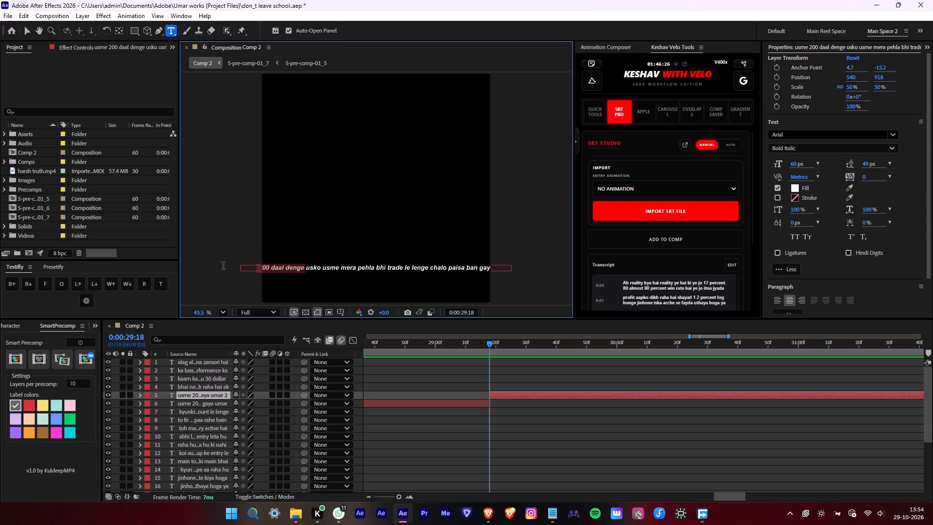
{"action": "left_click_drag", "start_coordinate": [223, 265], "coordinate": [212, 265]}
{"action": "key", "text": "BackSpace"}
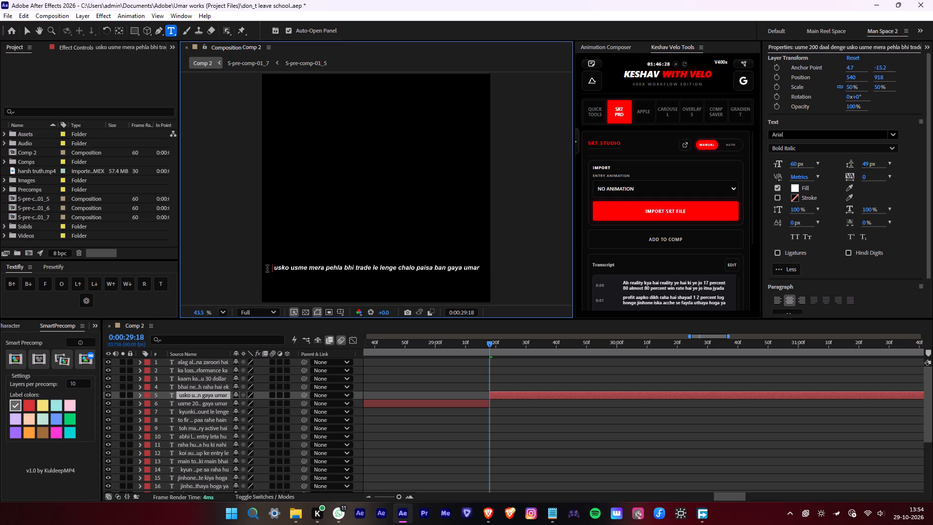
{"action": "left_click", "coordinate": [397, 266]}
{"action": "key", "text": "Return"}
Cut the first part's text to "usme 200 daal denge".
{"action": "left_click", "coordinate": [418, 352]}
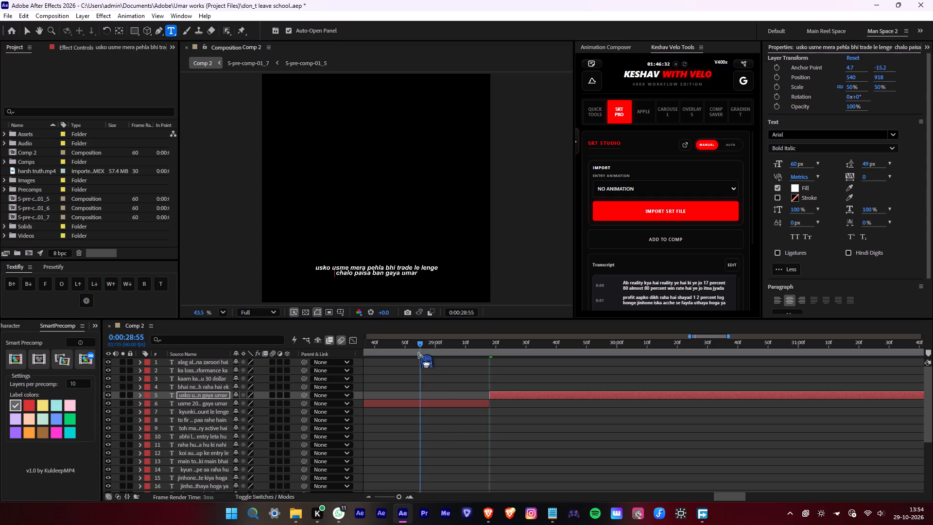
{"action": "left_click", "coordinate": [421, 406]}
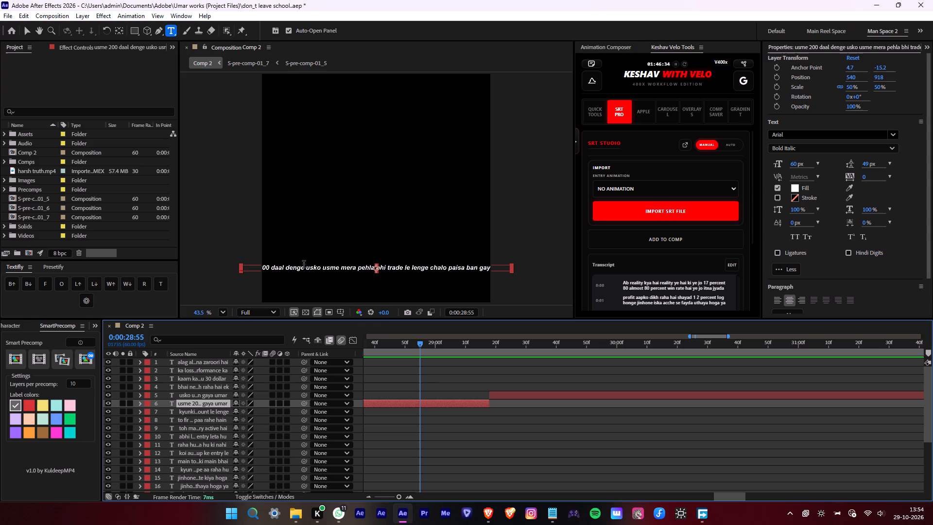
{"action": "left_click_drag", "start_coordinate": [307, 268], "coordinate": [557, 273]}
{"action": "key", "text": "BackSpace"}
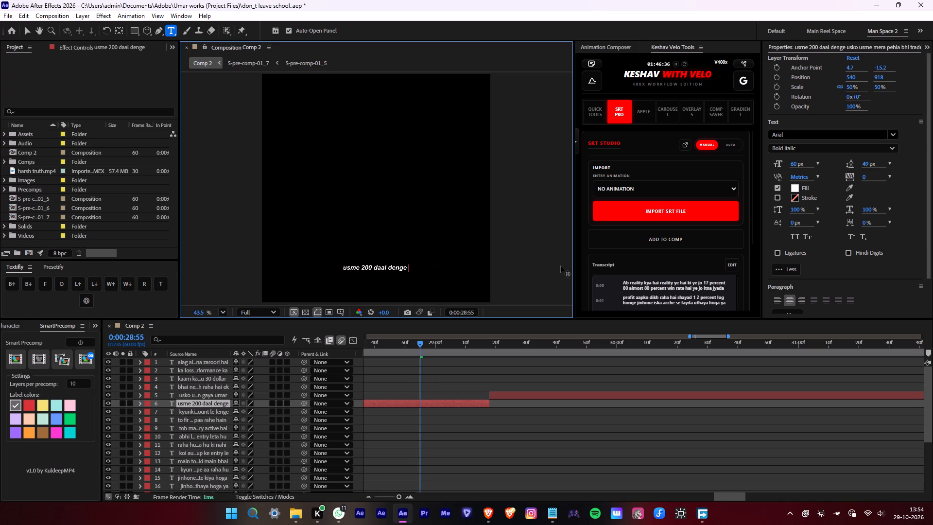
Play the "usko usme mera pehla" subtitle from its start into the following one to check its end against the speech.
{"action": "left_click", "coordinate": [573, 397]}
{"action": "key", "text": "i"}
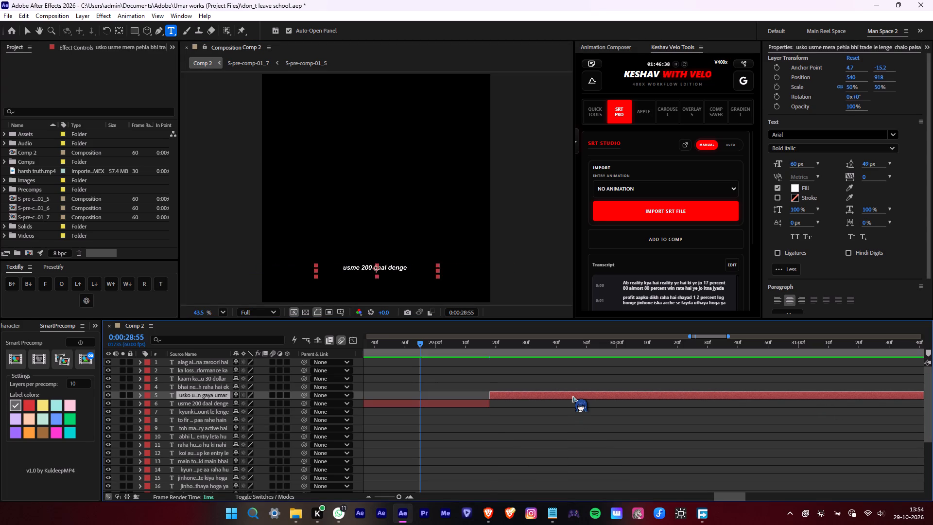
{"action": "key", "text": "space"}
{"action": "middle_click_drag", "start_coordinate": [637, 452], "coordinate": [570, 441]}
{"action": "scroll", "coordinate": [567, 422], "scroll_direction": "down", "scroll_amount": 5}
{"action": "middle_click_drag", "start_coordinate": [643, 429], "coordinate": [466, 426]}
{"action": "scroll", "coordinate": [466, 426], "scroll_direction": "down", "scroll_amount": 1}
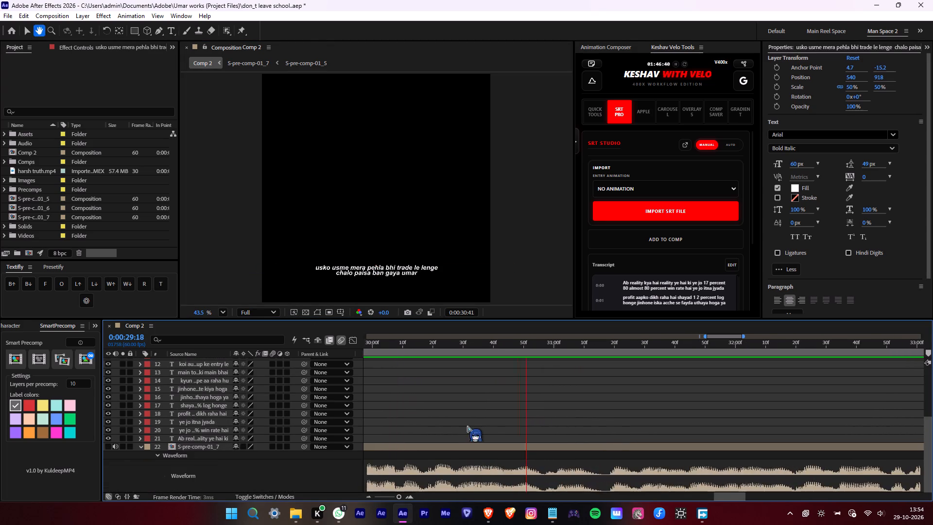
{"action": "scroll", "coordinate": [467, 426], "scroll_direction": "down", "scroll_amount": 1}
{"action": "key", "text": "space"}
{"action": "scroll", "coordinate": [588, 424], "scroll_direction": "up", "scroll_amount": 1, "text": "alt"}
{"action": "key", "text": "space"}
{"action": "middle_click_drag", "start_coordinate": [583, 423], "coordinate": [484, 415]}
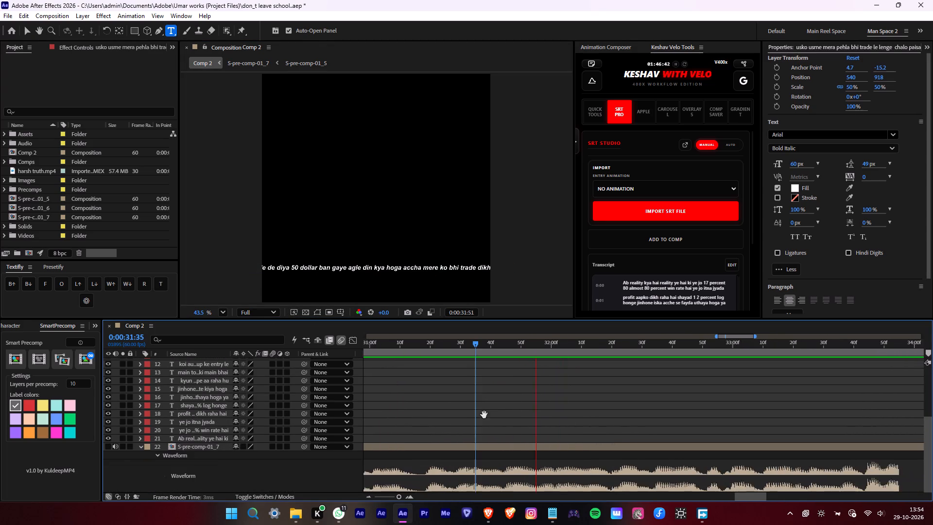
{"action": "middle_click_drag", "start_coordinate": [484, 415], "coordinate": [461, 413]}
{"action": "key", "text": "space"}
{"action": "left_click_drag", "start_coordinate": [513, 354], "coordinate": [372, 344]}
{"action": "key", "text": "space"}
{"action": "key", "text": "space"}
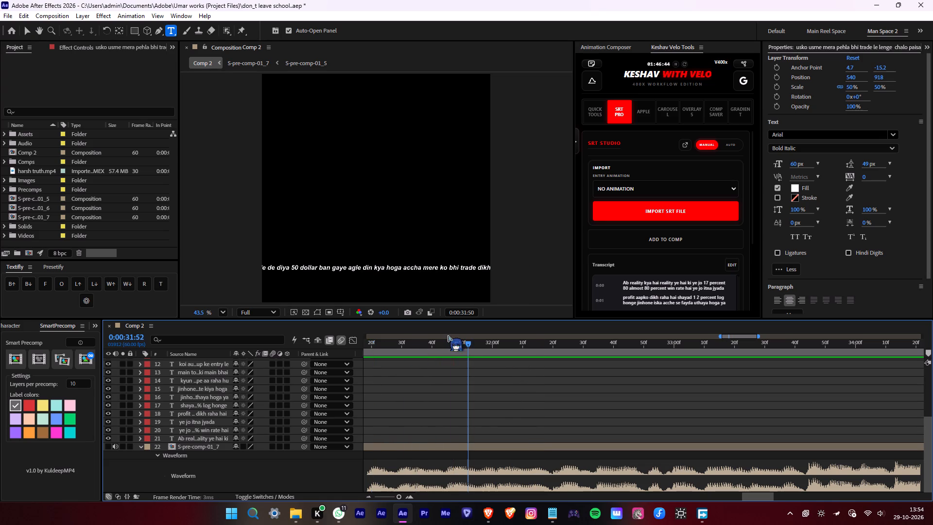
{"action": "scroll", "coordinate": [476, 364], "scroll_direction": "down", "scroll_amount": 2, "text": "alt"}
{"action": "scroll", "coordinate": [476, 364], "scroll_direction": "up", "scroll_amount": 4}
{"action": "key", "text": "space"}
{"action": "scroll", "coordinate": [547, 377], "scroll_direction": "down", "scroll_amount": 1}
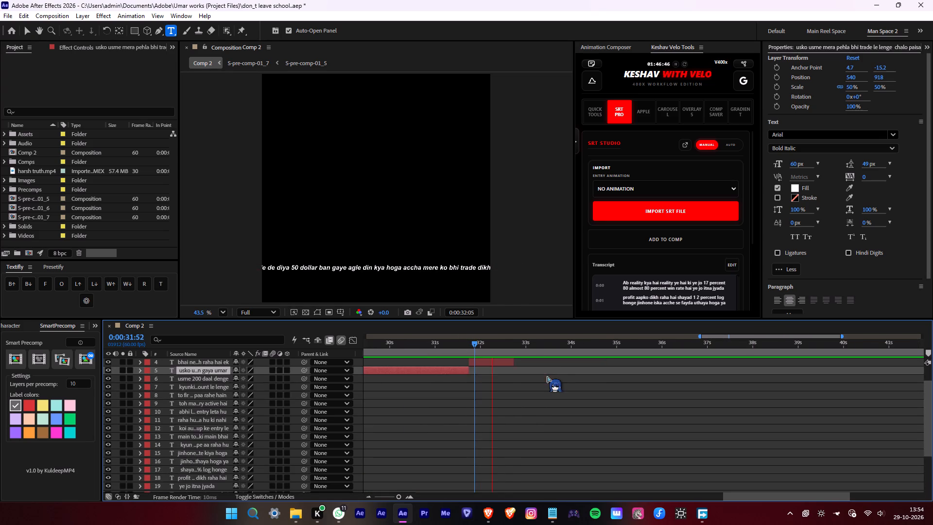
{"action": "scroll", "coordinate": [547, 377], "scroll_direction": "up", "scroll_amount": 2}
{"action": "key", "text": "space"}
{"action": "scroll", "coordinate": [502, 382], "scroll_direction": "down", "scroll_amount": 4, "text": "alt"}
Move the last four subtitle layers together further along the timeline so they start at about 43 s.
{"action": "left_click", "coordinate": [705, 392]}
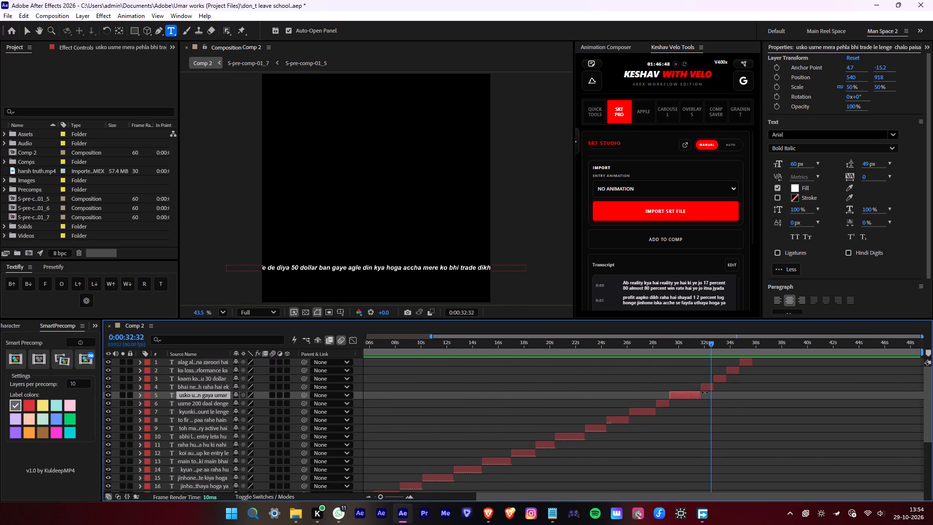
{"action": "left_click", "coordinate": [704, 385]}
{"action": "left_click", "coordinate": [708, 384]}
{"action": "scroll", "coordinate": [760, 394], "scroll_direction": "up", "scroll_amount": 4}
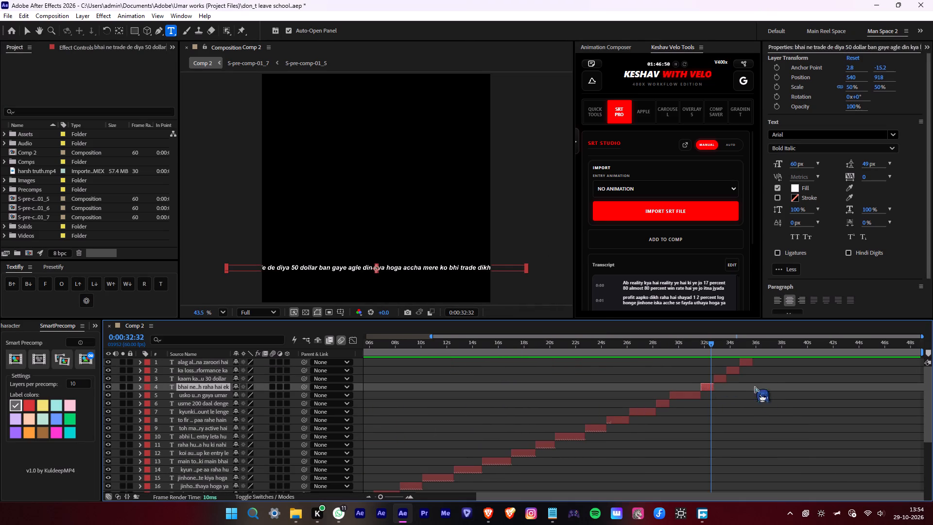
{"action": "left_click", "coordinate": [747, 365], "text": "shift"}
{"action": "left_click_drag", "start_coordinate": [747, 363], "coordinate": [892, 372]}
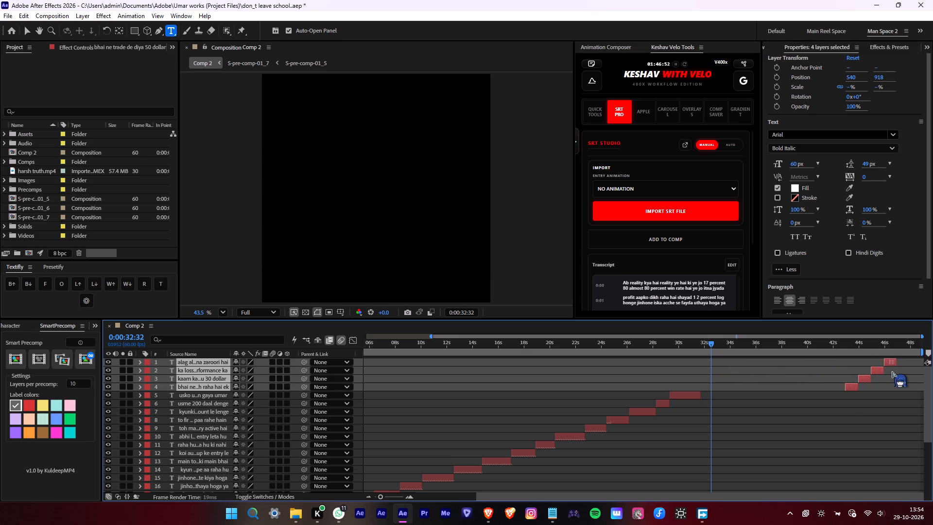
{"action": "left_click_drag", "start_coordinate": [892, 372], "coordinate": [893, 372]}
{"action": "left_click", "coordinate": [867, 422]}
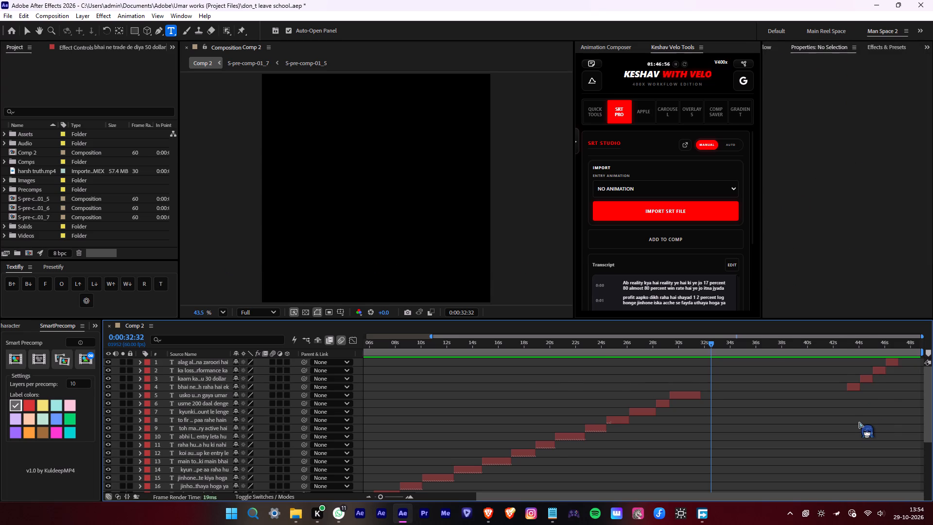
Extend the start of the "bhai ne trade de diya" subtitle layer back to about 0:00:31:45, meeting the preceding subtitle's end.
{"action": "scroll", "coordinate": [859, 422], "scroll_direction": "up", "scroll_amount": 2, "text": "alt"}
{"action": "scroll", "coordinate": [846, 432], "scroll_direction": "down", "scroll_amount": 2, "text": "alt"}
{"action": "left_click_drag", "start_coordinate": [845, 390], "coordinate": [733, 396]}
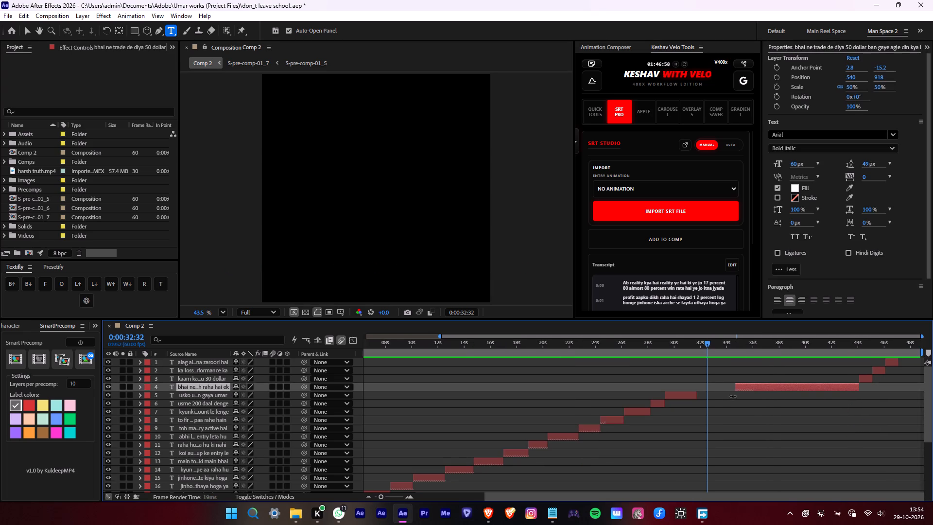
{"action": "left_click_drag", "start_coordinate": [733, 396], "coordinate": [697, 400]}
{"action": "scroll", "coordinate": [701, 399], "scroll_direction": "up", "scroll_amount": 3, "text": "alt"}
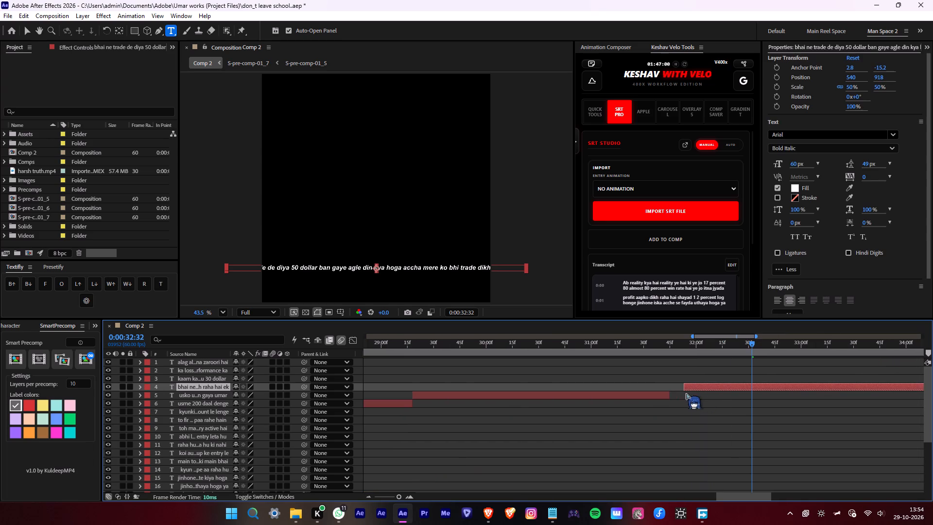
{"action": "left_click_drag", "start_coordinate": [685, 388], "coordinate": [670, 402]}
Play the "bhai ne trade de diya" subtitle against the speech and split its layer at 0:00:33:44.
{"action": "scroll", "coordinate": [675, 401], "scroll_direction": "down", "scroll_amount": 2, "text": "alt"}
{"action": "key", "text": "space"}
{"action": "key", "text": "space"}
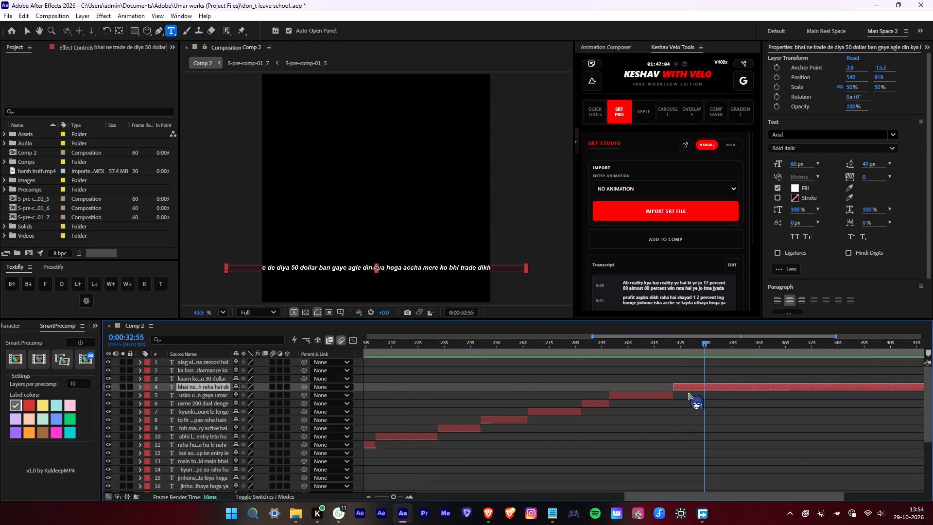
{"action": "key", "text": "i"}
{"action": "key", "text": "space"}
{"action": "middle_click_drag", "start_coordinate": [772, 397], "coordinate": [440, 392]}
{"action": "key", "text": "space"}
{"action": "scroll", "coordinate": [570, 391], "scroll_direction": "down", "scroll_amount": 4}
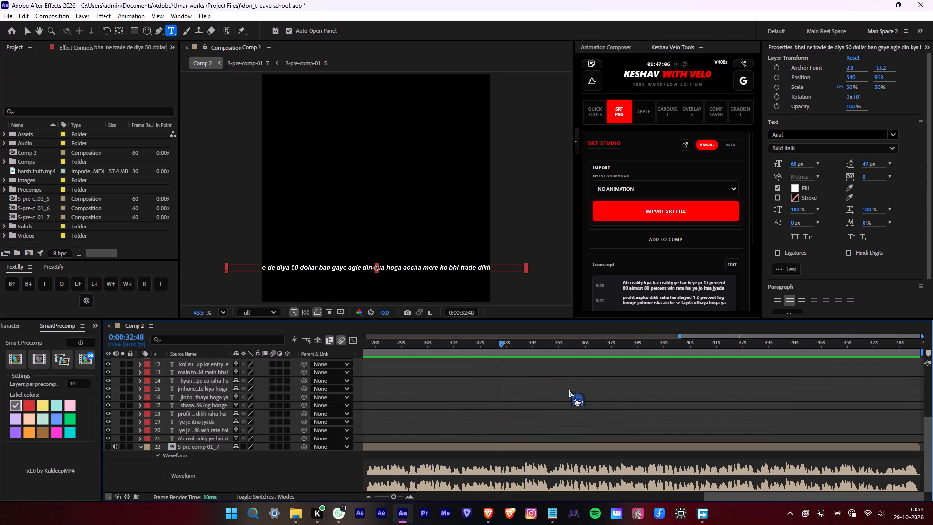
{"action": "scroll", "coordinate": [570, 391], "scroll_direction": "down", "scroll_amount": 1}
{"action": "key", "text": "space"}
{"action": "scroll", "coordinate": [543, 388], "scroll_direction": "up", "scroll_amount": 1, "text": "alt"}
{"action": "key", "text": "space"}
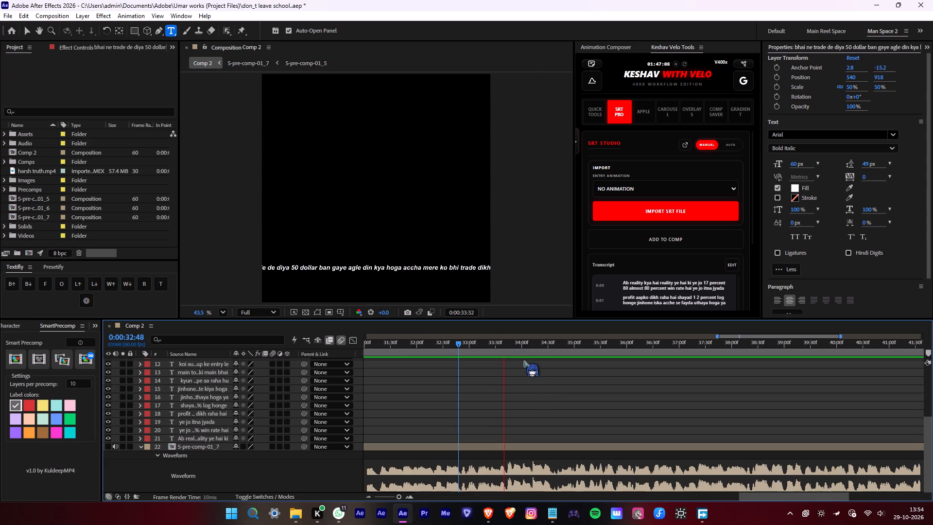
{"action": "left_click_drag", "start_coordinate": [512, 341], "coordinate": [508, 341]}
{"action": "key", "text": "space"}
{"action": "left_click", "coordinate": [508, 341]}
{"action": "scroll", "coordinate": [677, 385], "scroll_direction": "up", "scroll_amount": 5}
{"action": "key", "text": "alt+d"}
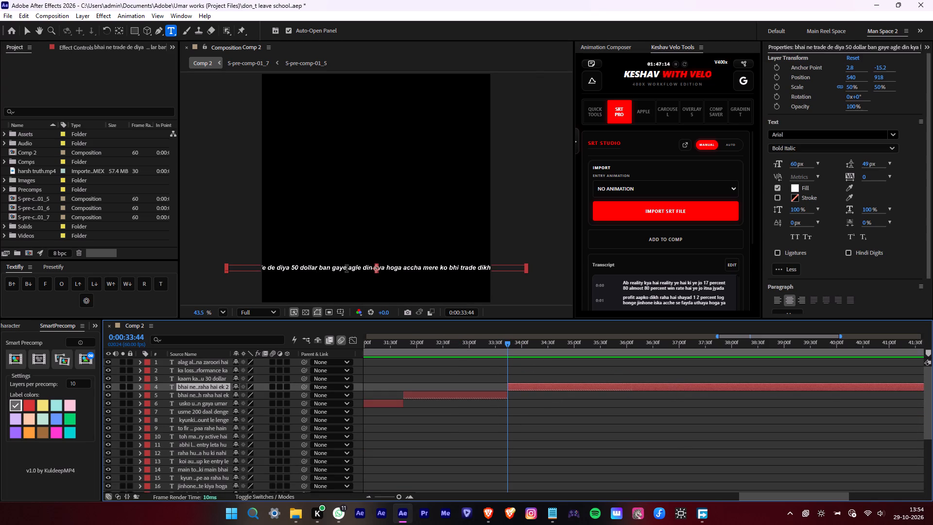
Cut the second part's text to "agle din kya hoga accha mere ko bhi trade dikh raha hai ek".
{"action": "left_click_drag", "start_coordinate": [346, 268], "coordinate": [161, 268]}
{"action": "key", "text": "Delete"}
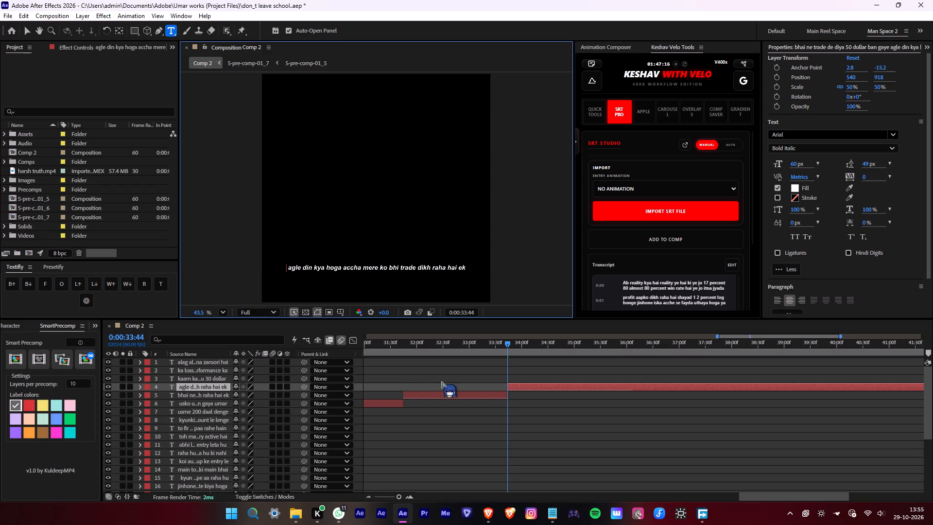
Cut the first part's text to "bhai ne trade de diya 50 dollar ban gaye" and break the line before "50".
{"action": "left_click", "coordinate": [446, 349]}
{"action": "left_click", "coordinate": [461, 398]}
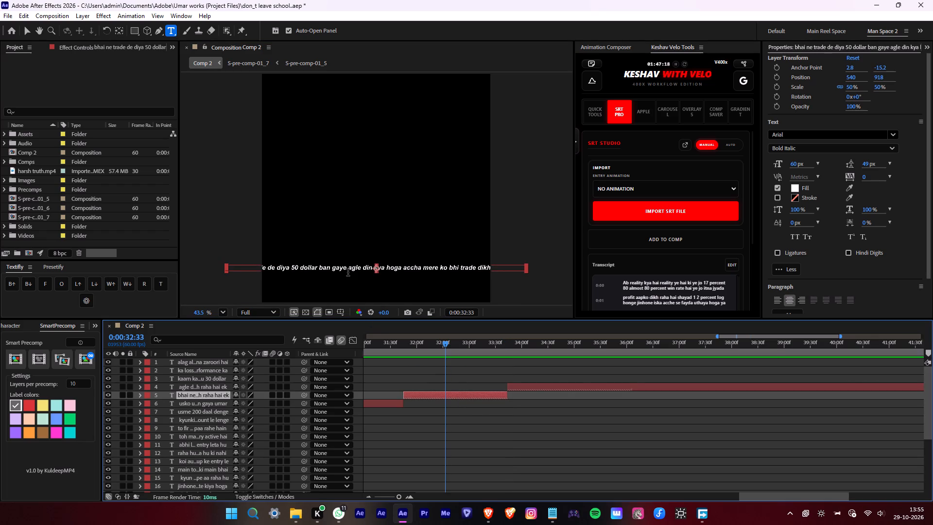
{"action": "left_click_drag", "start_coordinate": [349, 271], "coordinate": [589, 278]}
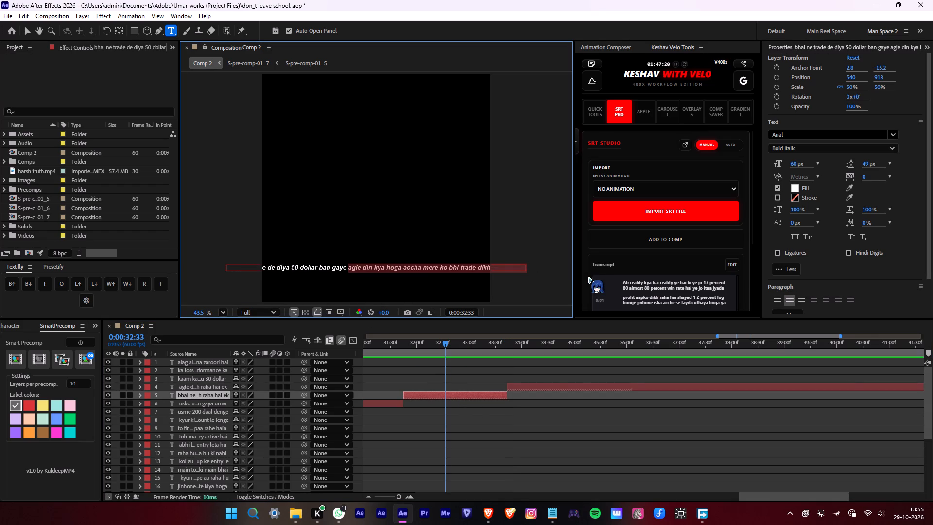
{"action": "key", "text": "BackSpace"}
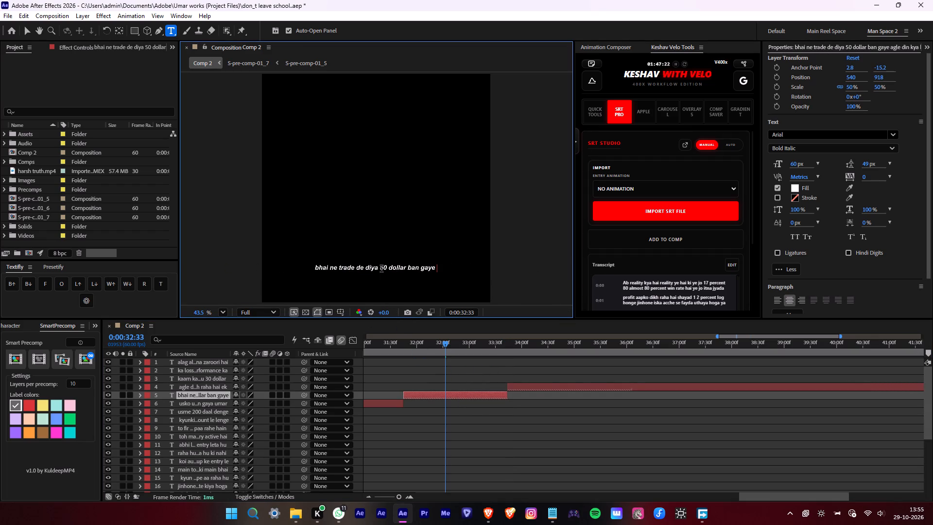
{"action": "left_click", "coordinate": [380, 267]}
{"action": "key", "text": "Return"}
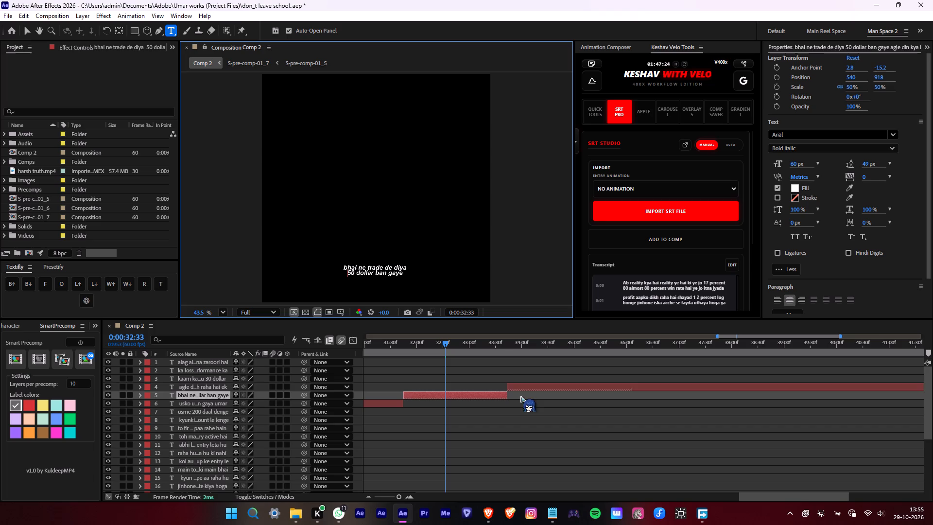
Play the "agle din kya hoga" subtitle from its start and break its text into two lines before "trade dikh".
{"action": "left_click", "coordinate": [521, 384]}
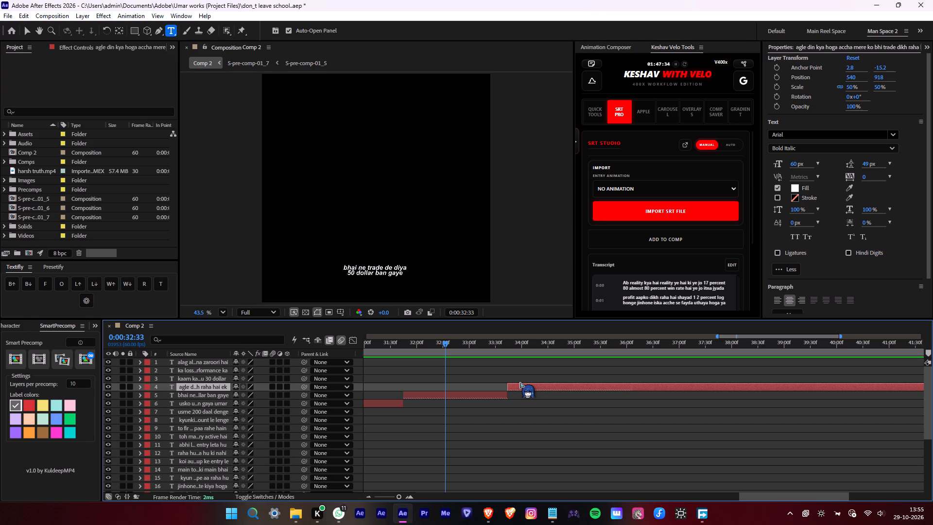
{"action": "left_click", "coordinate": [533, 389]}
{"action": "key", "text": "i"}
{"action": "key", "text": "space"}
{"action": "middle_click_drag", "start_coordinate": [730, 395], "coordinate": [641, 402]}
{"action": "scroll", "coordinate": [641, 402], "scroll_direction": "up", "scroll_amount": 1}
{"action": "key", "text": "space"}
{"action": "key", "text": "space"}
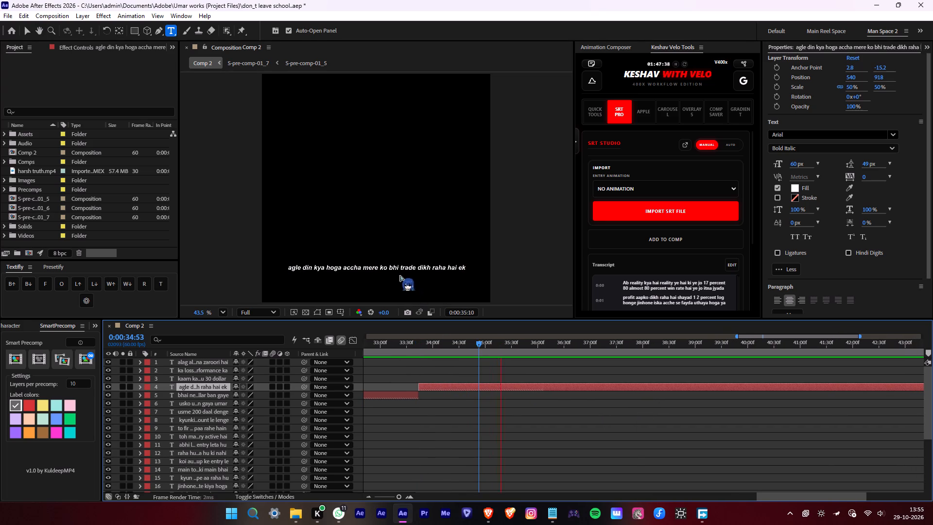
{"action": "key", "text": "space"}
{"action": "left_click", "coordinate": [400, 270]}
{"action": "key", "text": "Return"}
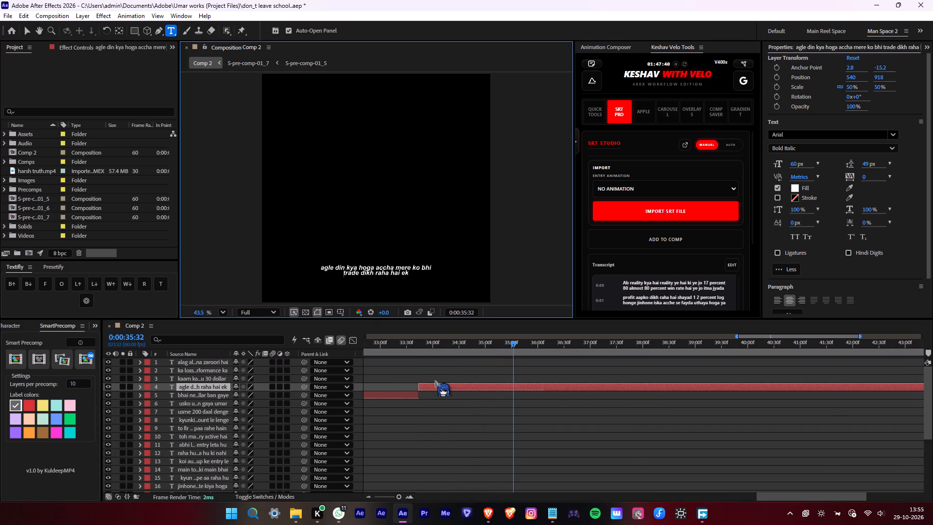
Find where the "agle din kya hoga" speech ends, split the layer at 0:00:35:47 and delete the remainder.
{"action": "left_click", "coordinate": [435, 381]}
{"action": "left_click", "coordinate": [437, 388]}
{"action": "key", "text": "i"}
{"action": "key", "text": "space"}
{"action": "scroll", "coordinate": [597, 381], "scroll_direction": "down", "scroll_amount": 3}
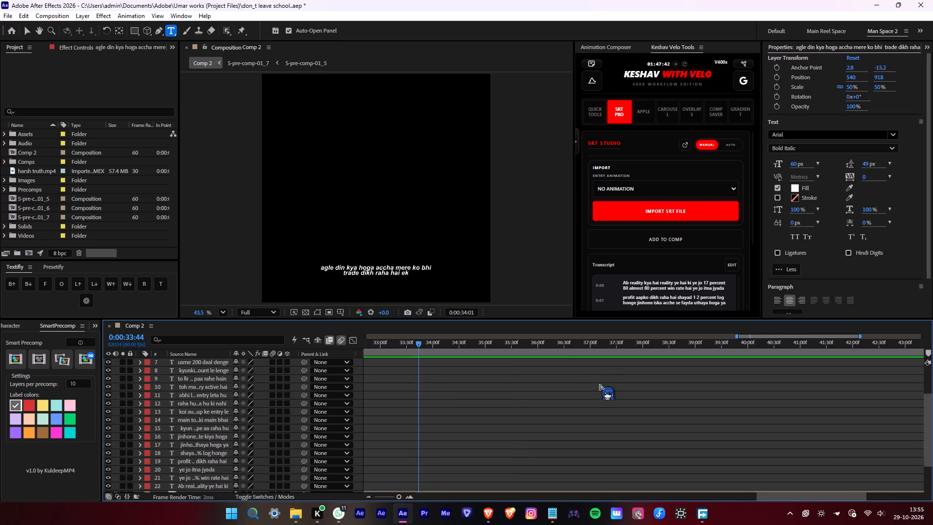
{"action": "scroll", "coordinate": [600, 385], "scroll_direction": "down", "scroll_amount": 2}
{"action": "key", "text": "space"}
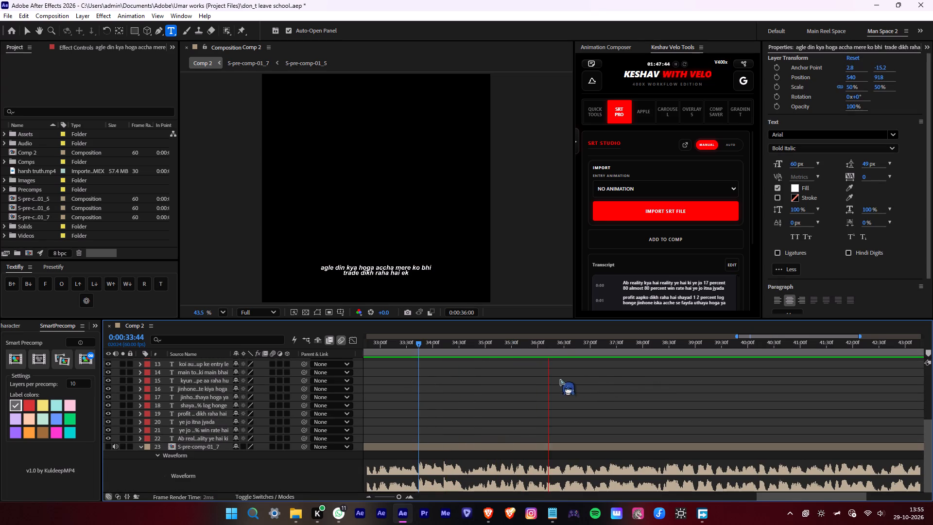
{"action": "type", "text": "i"}
{"action": "key", "text": "space"}
{"action": "scroll", "coordinate": [476, 372], "scroll_direction": "up", "scroll_amount": 1, "text": "alt"}
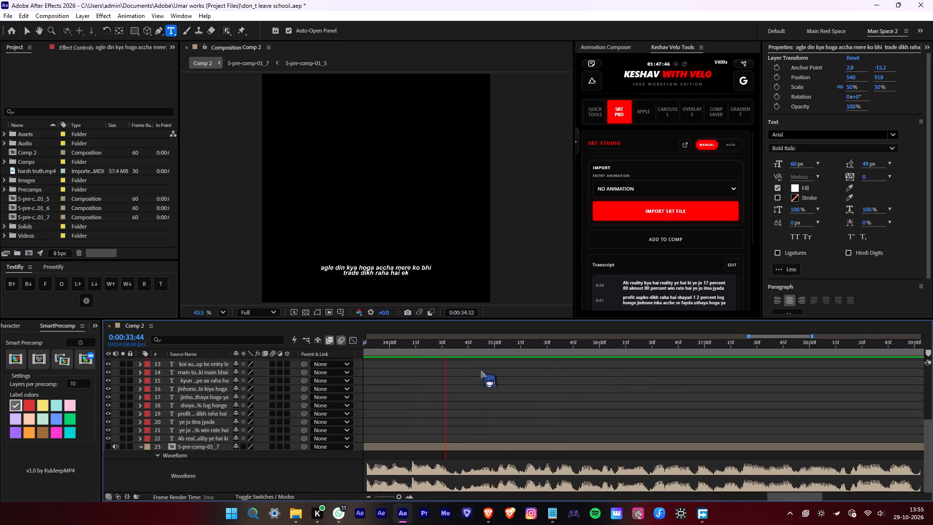
{"action": "key", "text": "space"}
{"action": "key", "text": "space"}
{"action": "key", "text": "space"}
{"action": "left_click_drag", "start_coordinate": [583, 350], "coordinate": [577, 350]}
{"action": "key", "text": "space"}
{"action": "left_click", "coordinate": [577, 350]}
{"action": "scroll", "coordinate": [735, 405], "scroll_direction": "up", "scroll_amount": 4}
{"action": "key", "text": "alt+d"}
{"action": "middle_click_drag", "start_coordinate": [737, 405], "coordinate": [730, 408]}
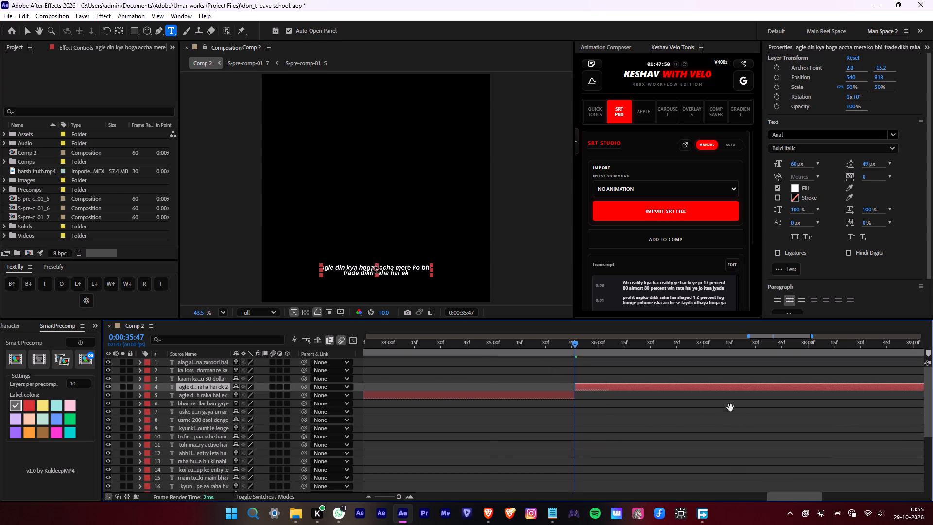
{"action": "middle_click_drag", "start_coordinate": [730, 408], "coordinate": [657, 412]}
{"action": "key", "text": "Delete"}
Extend the start of the "kaam karta hu" subtitle layer back to 0:00:35:47, meeting the preceding subtitle's end.
{"action": "scroll", "coordinate": [660, 409], "scroll_direction": "down", "scroll_amount": 2, "text": "alt"}
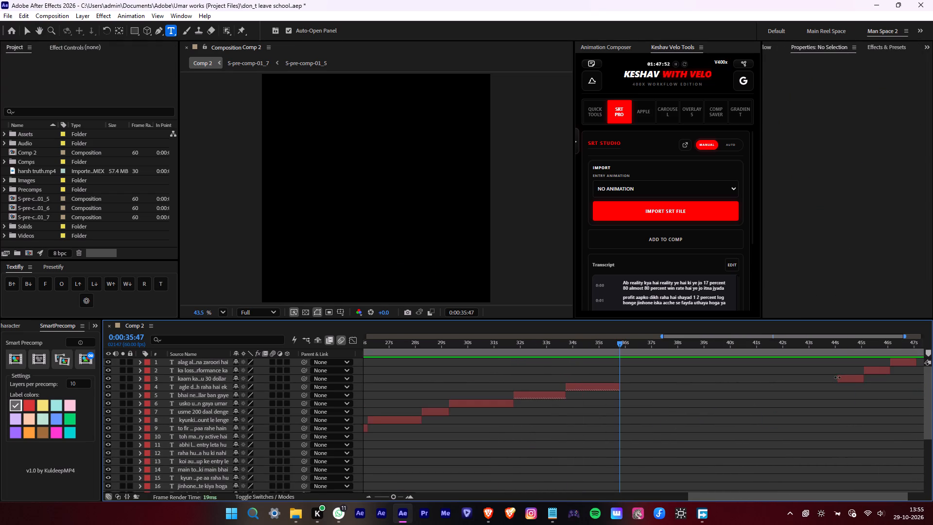
{"action": "left_click_drag", "start_coordinate": [837, 377], "coordinate": [619, 400]}
Play the start of the "kaam karta hu" subtitle and set the layer's scale to 55%.
{"action": "key", "text": "space"}
{"action": "scroll", "coordinate": [619, 400], "scroll_direction": "down", "scroll_amount": 2, "text": "alt"}
{"action": "middle_click_drag", "start_coordinate": [835, 412], "coordinate": [489, 421]}
{"action": "key", "text": "space"}
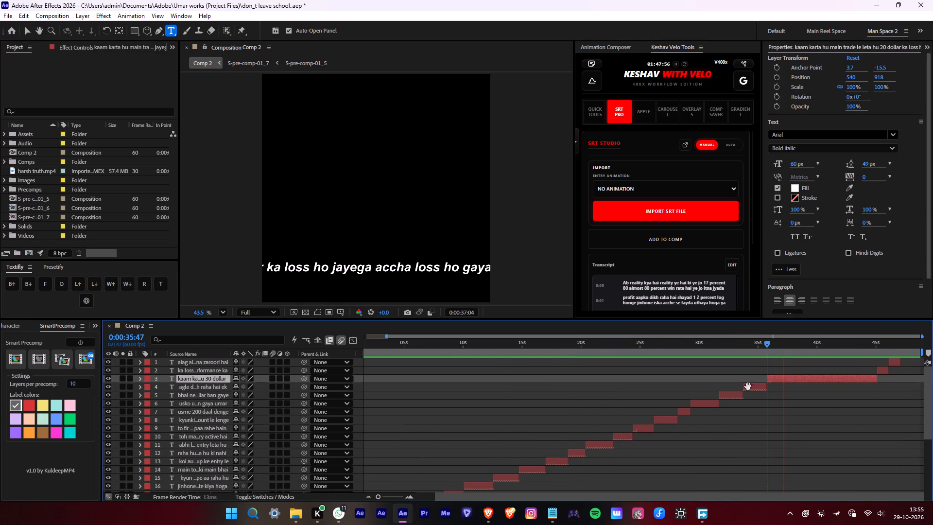
{"action": "key", "text": "space"}
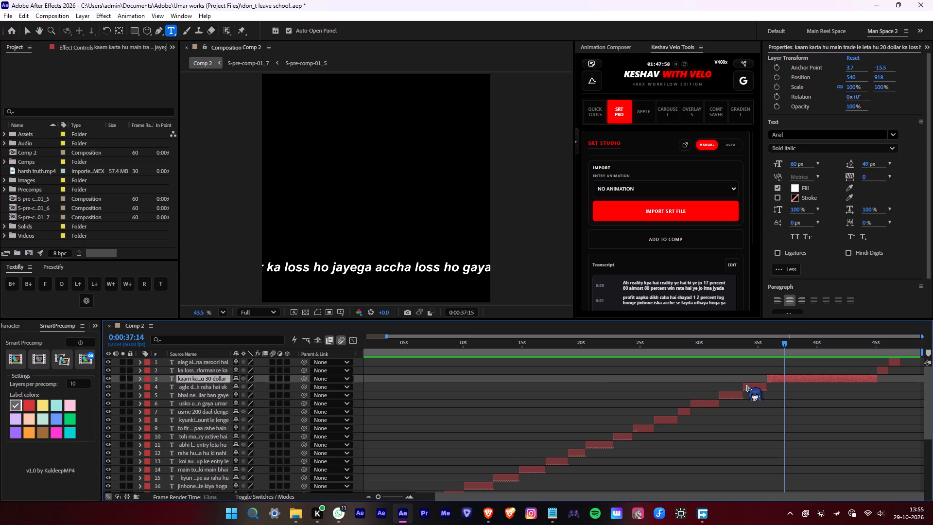
{"action": "key", "text": "space"}
{"action": "key", "text": "s"}
{"action": "left_click_drag", "start_coordinate": [248, 387], "coordinate": [230, 385]}
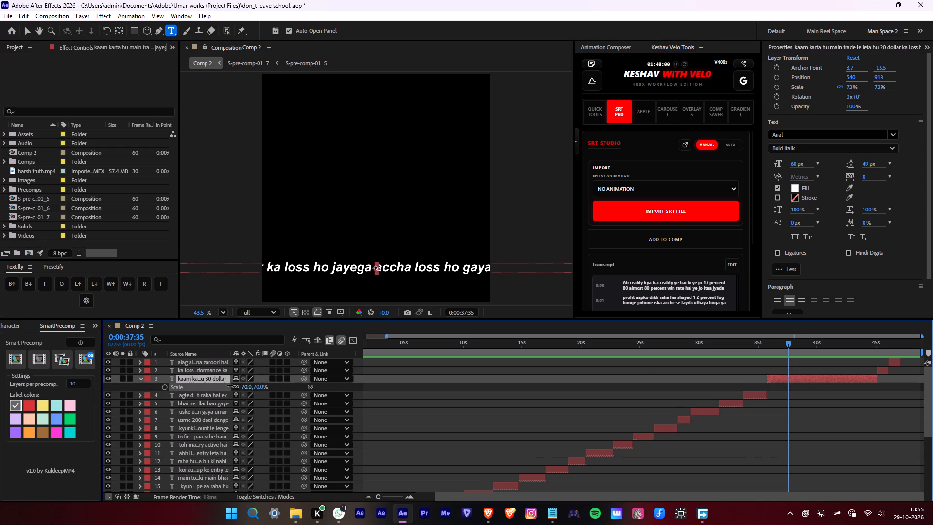
{"action": "left_click_drag", "start_coordinate": [230, 385], "coordinate": [223, 384]}
Play the "kaam karta hu" subtitle against the speech and split its layer at 0:00:37:21.
{"action": "scroll", "coordinate": [869, 399], "scroll_direction": "up", "scroll_amount": 2, "text": "alt"}
{"action": "left_click", "coordinate": [847, 381]}
{"action": "type", "text": "i"}
{"action": "key", "text": "space"}
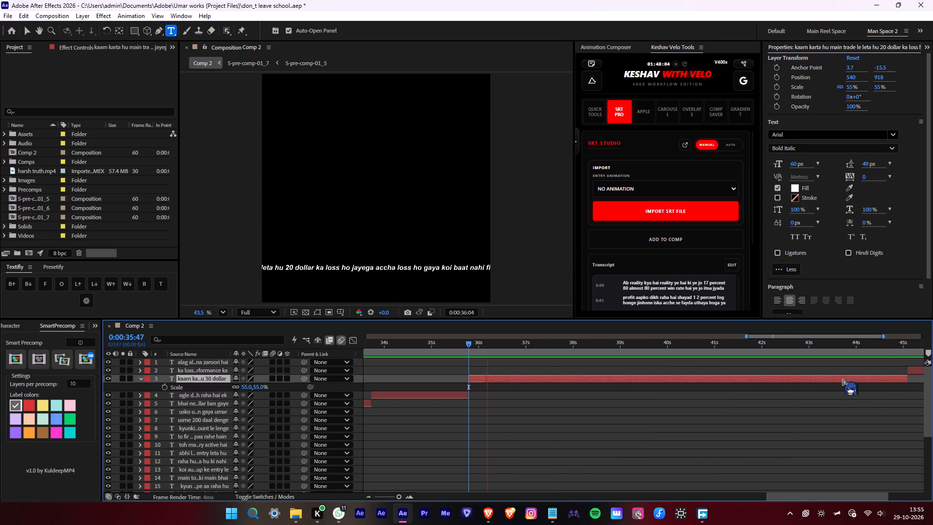
{"action": "key", "text": "space"}
{"action": "key", "text": "space"}
{"action": "key", "text": "space"}
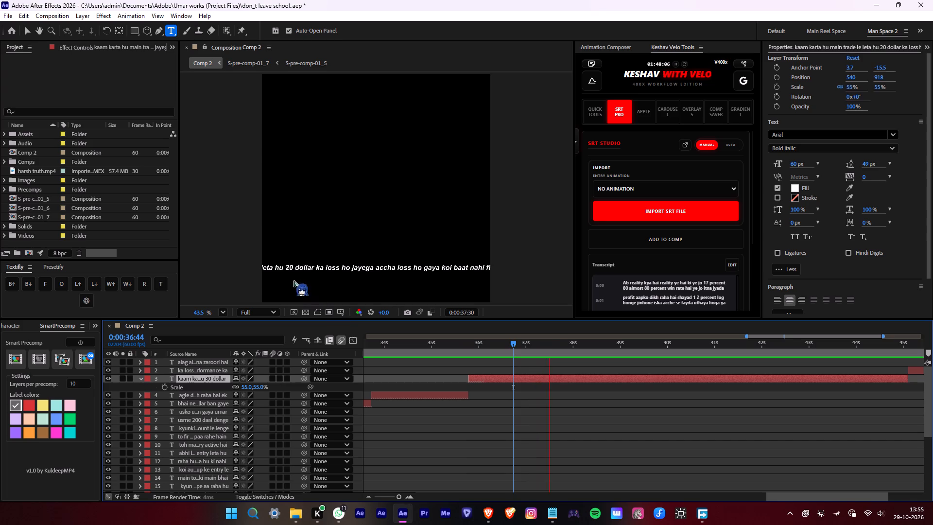
{"action": "scroll", "coordinate": [589, 399], "scroll_direction": "down", "scroll_amount": 6}
{"action": "left_click", "coordinate": [545, 353]}
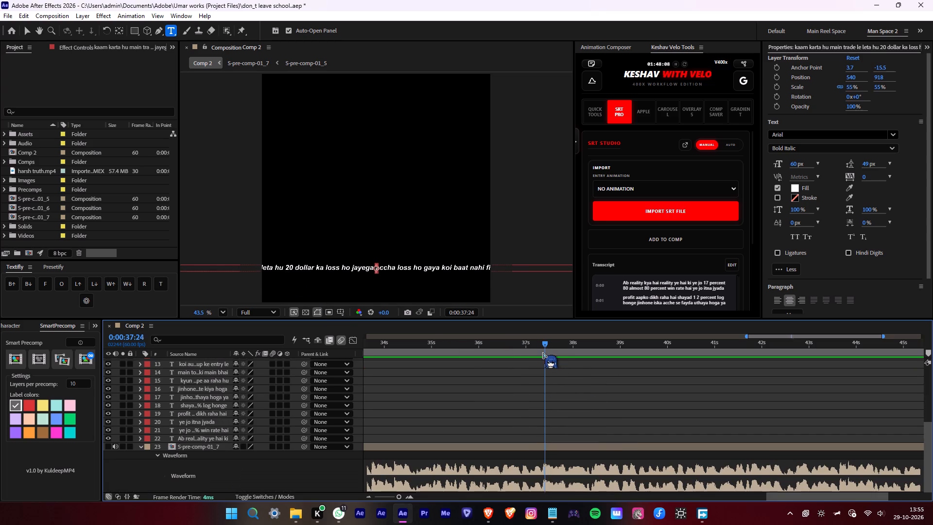
{"action": "key", "text": "space"}
{"action": "left_click", "coordinate": [541, 353]}
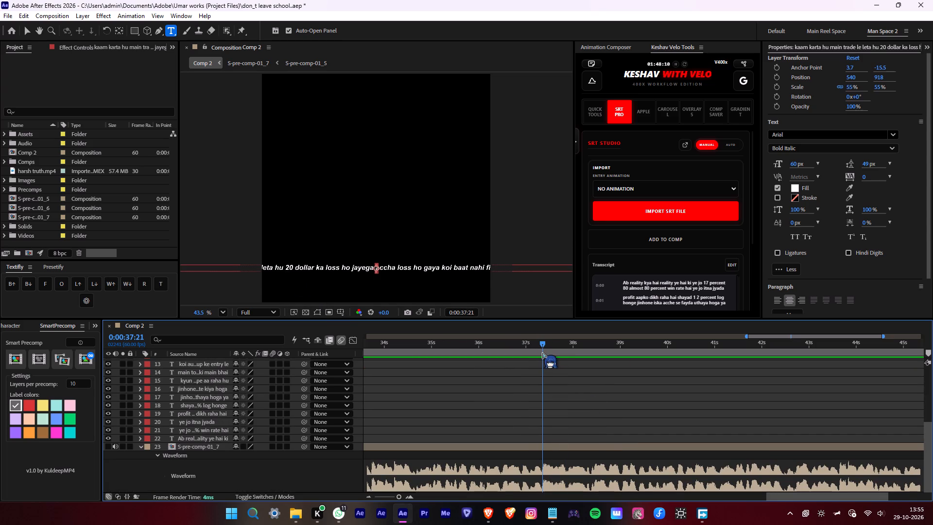
{"action": "key", "text": "space"}
{"action": "left_click", "coordinate": [542, 353]}
{"action": "scroll", "coordinate": [590, 389], "scroll_direction": "up", "scroll_amount": 8}
{"action": "key", "text": "alt+d"}
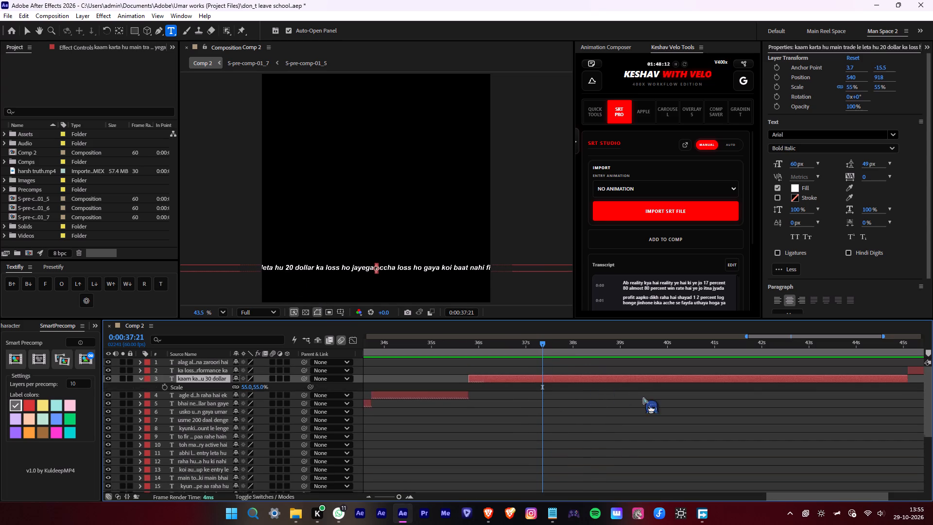
Remove the second part's text before "20 dollar ka loss ho jayega" and break the line before "koi baat nahi".
{"action": "left_click_drag", "start_coordinate": [283, 267], "coordinate": [119, 265]}
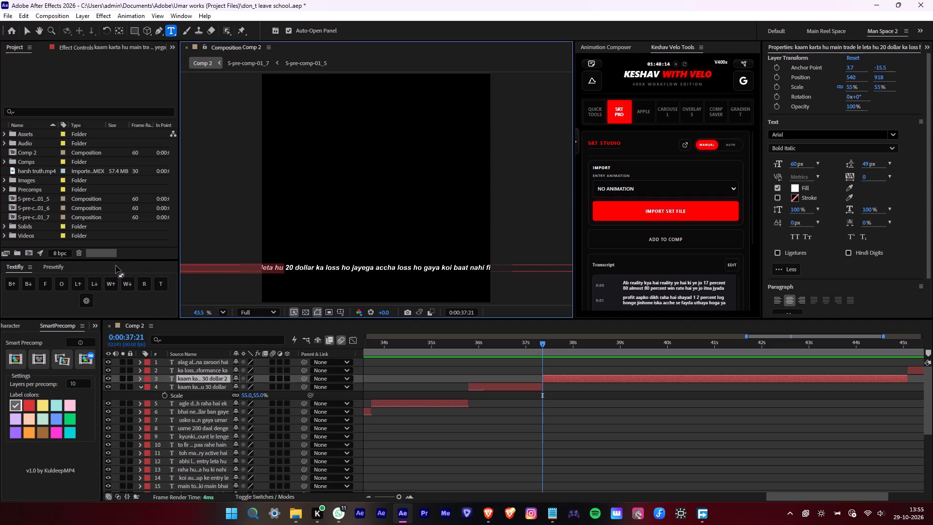
{"action": "key", "text": "BackSpace"}
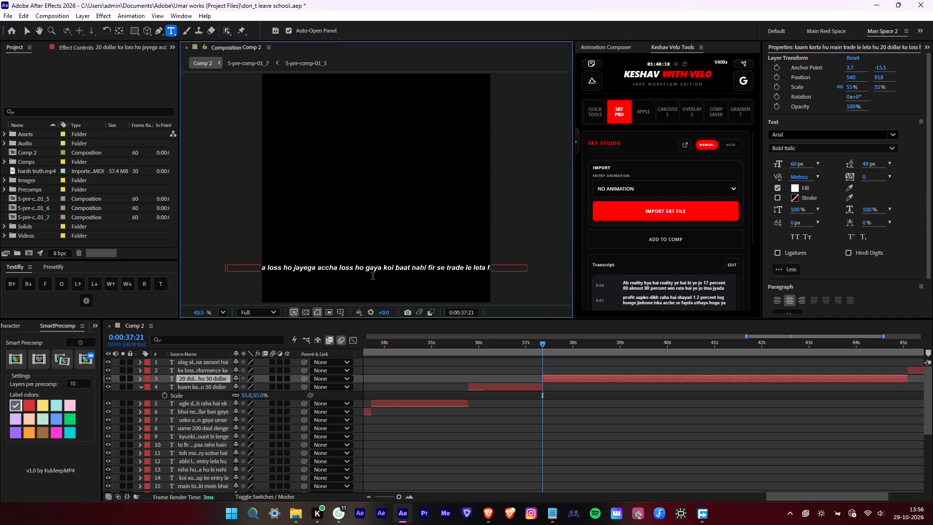
{"action": "left_click", "coordinate": [382, 269]}
{"action": "key", "text": "Return"}
Cut the first part's text to "kaam karta hu main trade le leta hu" and break the line before "trade".
{"action": "left_click", "coordinate": [500, 347]}
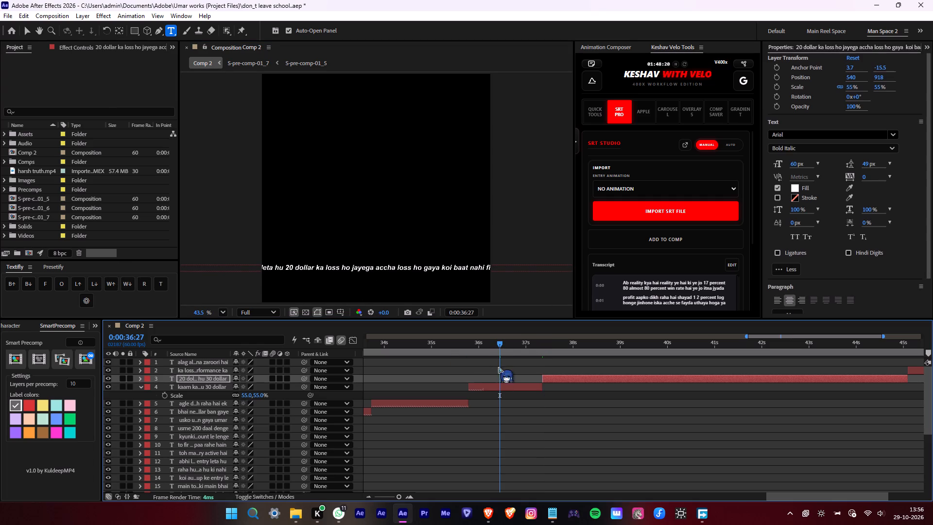
{"action": "left_click", "coordinate": [490, 388]}
{"action": "left_click_drag", "start_coordinate": [286, 269], "coordinate": [641, 279]}
{"action": "key", "text": "BackSpace"}
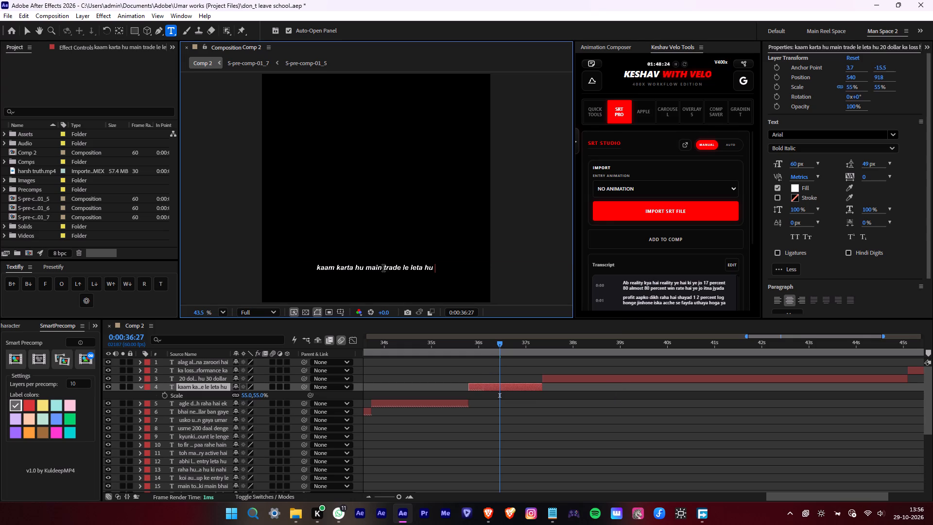
{"action": "left_click", "coordinate": [383, 268]}
{"action": "key", "text": "Return"}
Play the "20 dollar ka loss" subtitle against the speech and split its layer at 0:00:39:03.
{"action": "left_click", "coordinate": [553, 380]}
{"action": "key", "text": "o"}
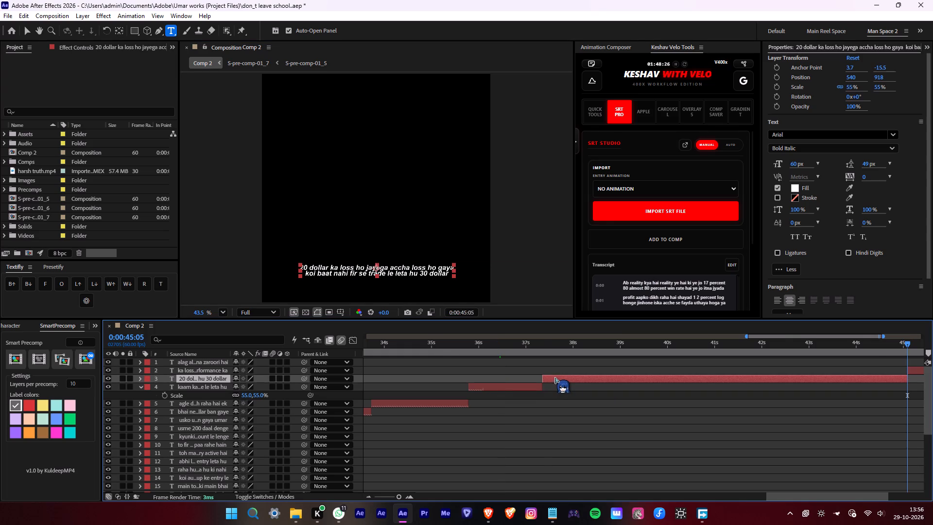
{"action": "key", "text": "i"}
{"action": "key", "text": "space"}
{"action": "scroll", "coordinate": [730, 408], "scroll_direction": "down", "scroll_amount": 7}
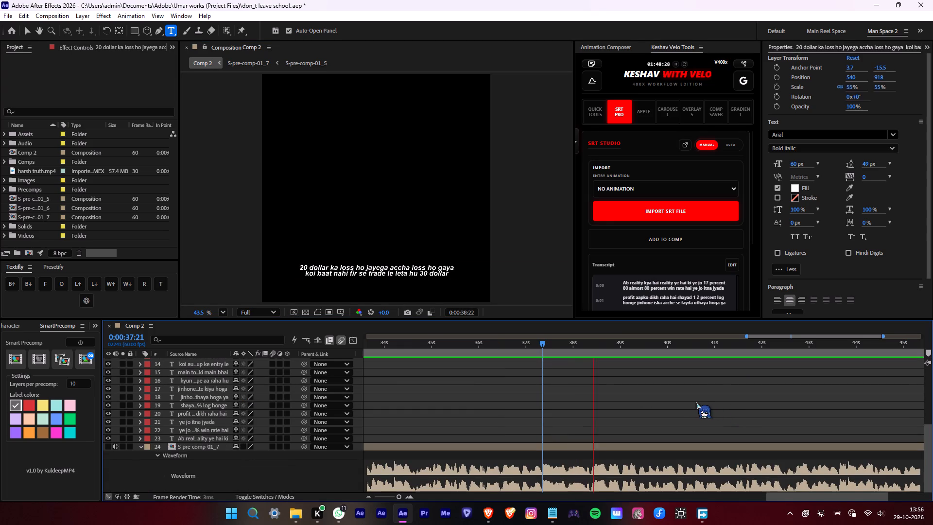
{"action": "scroll", "coordinate": [693, 402], "scroll_direction": "up", "scroll_amount": 1, "text": "alt"}
{"action": "key", "text": "space"}
{"action": "left_click", "coordinate": [564, 348]}
{"action": "left_click_drag", "start_coordinate": [559, 349], "coordinate": [553, 348]}
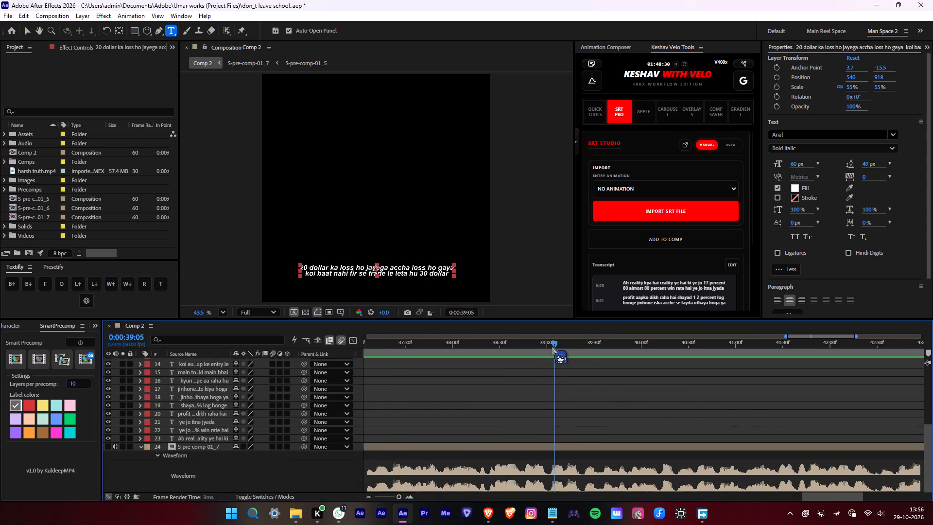
{"action": "left_click_drag", "start_coordinate": [553, 348], "coordinate": [552, 348]}
{"action": "key", "text": "space"}
{"action": "left_click", "coordinate": [552, 347]}
{"action": "scroll", "coordinate": [648, 385], "scroll_direction": "up", "scroll_amount": 5}
{"action": "key", "text": "alt+d"}
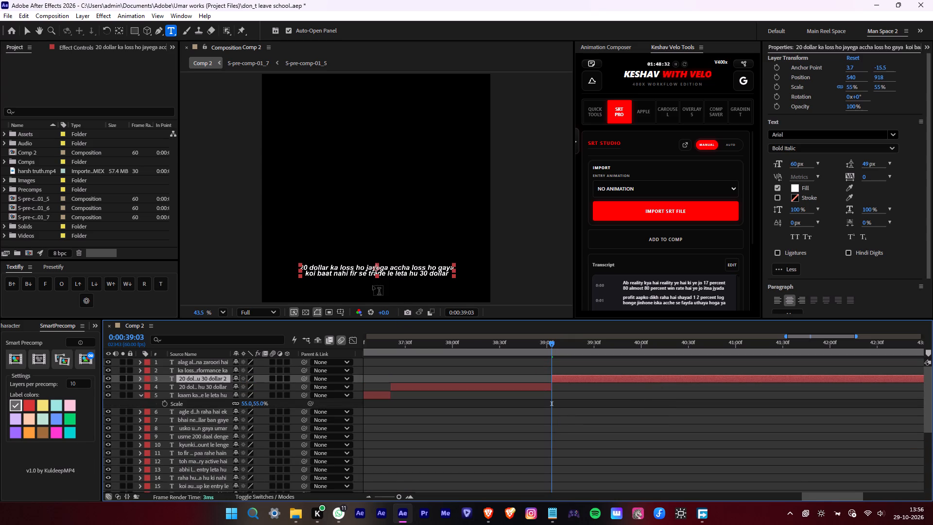
Cut the second part's text to "koi baat nahi fir se trade le leta hu 30 dollar" and break the line before "trade".
{"action": "triple_click", "coordinate": [374, 268]}
{"action": "key", "text": "BackSpace"}
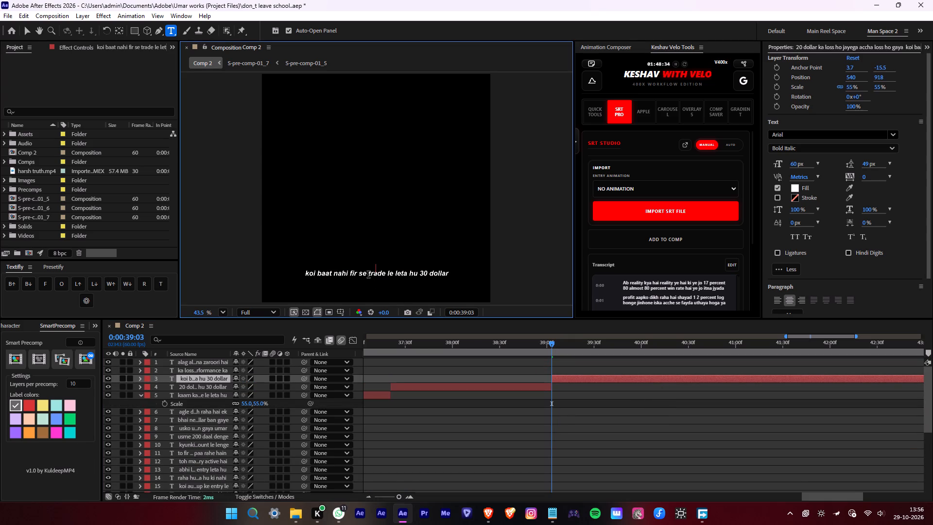
{"action": "left_click", "coordinate": [368, 274]}
{"action": "key", "text": "Return"}
Cut the first part's text to "20 dollar ka loss ho jayega accha loss ho gaya" and break the line before "accha".
{"action": "left_click", "coordinate": [511, 343]}
{"action": "left_click", "coordinate": [492, 387]}
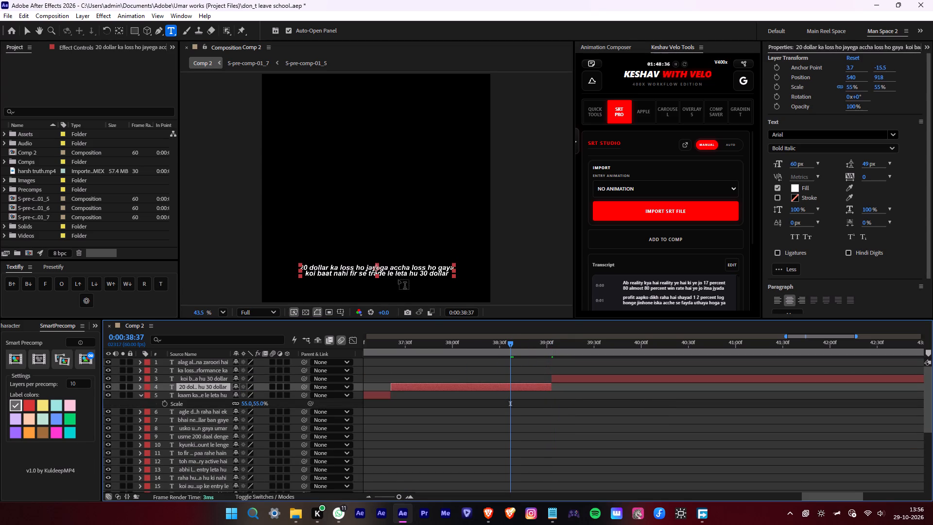
{"action": "triple_click", "coordinate": [399, 276]}
{"action": "key", "text": "BackSpace"}
{"action": "left_click", "coordinate": [389, 271]}
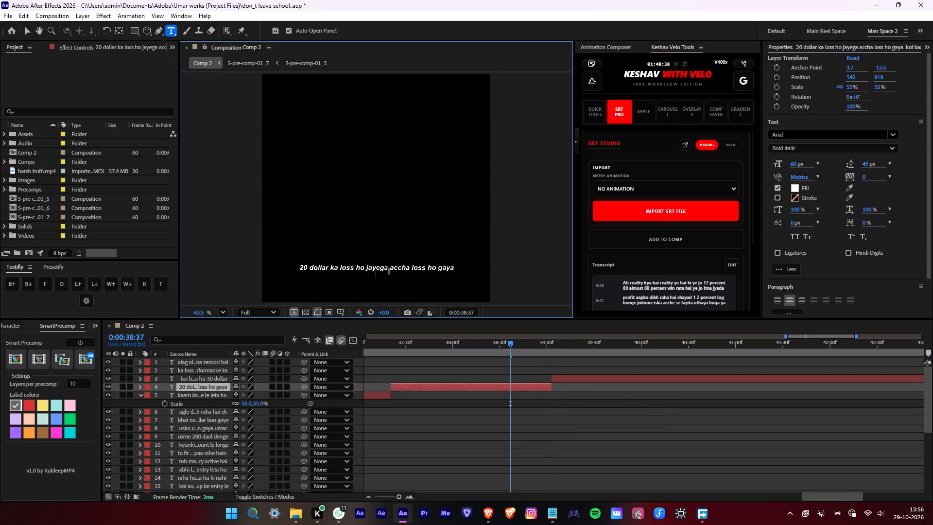
{"action": "key", "text": "Return"}
Play the "koi baat nahi" subtitle against the speech, split its layer at 0:00:40:33 and delete the remainder.
{"action": "left_click", "coordinate": [565, 380]}
{"action": "key", "text": "i"}
{"action": "key", "text": "space"}
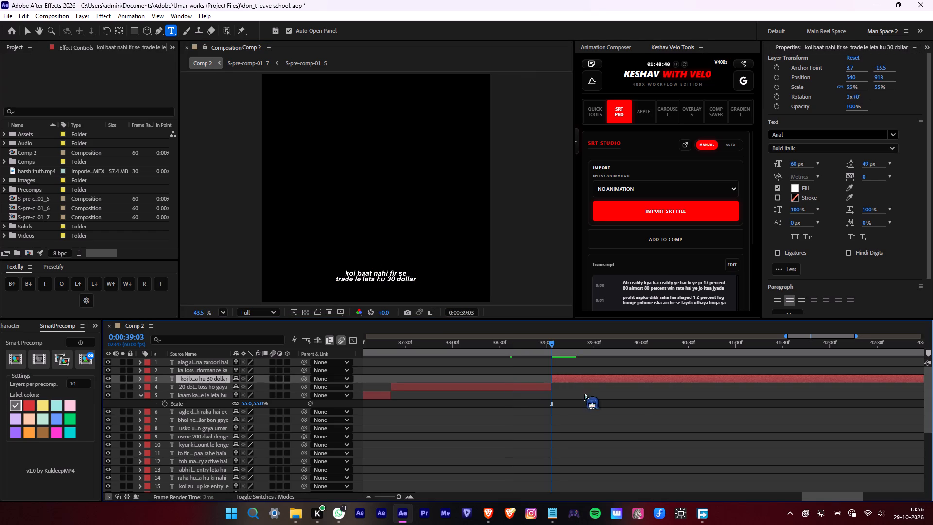
{"action": "scroll", "coordinate": [626, 405], "scroll_direction": "down", "scroll_amount": 7}
{"action": "key", "text": "space"}
{"action": "key", "text": "space"}
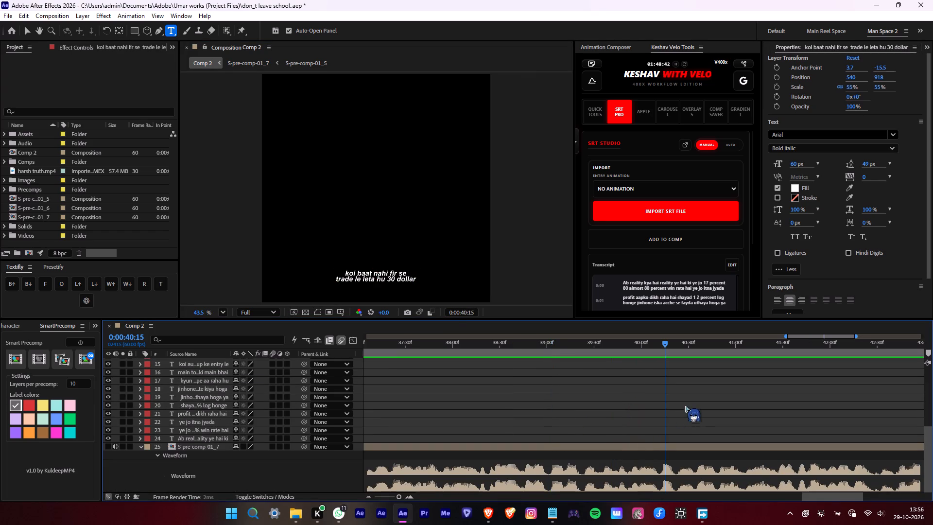
{"action": "key", "text": "space"}
{"action": "left_click", "coordinate": [697, 348]}
{"action": "key", "text": "space"}
{"action": "left_click", "coordinate": [693, 348]}
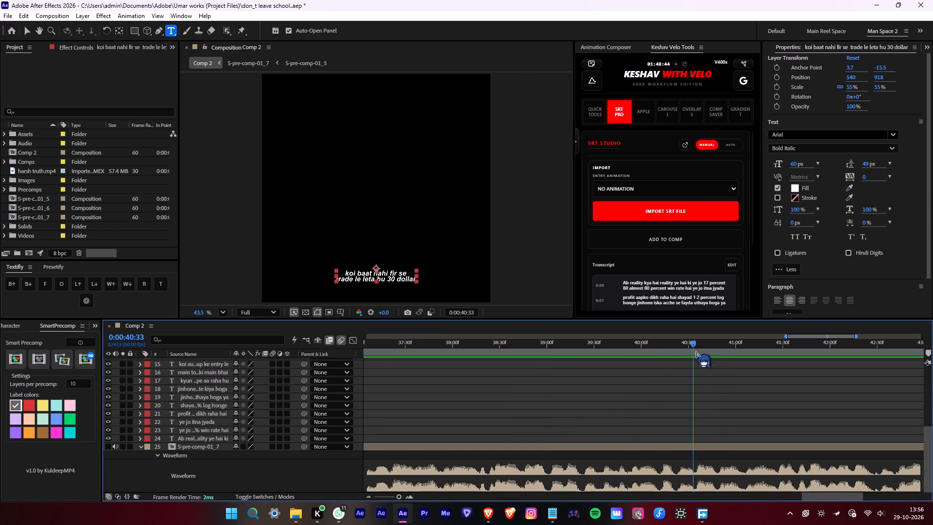
{"action": "scroll", "coordinate": [741, 374], "scroll_direction": "up", "scroll_amount": 4}
{"action": "middle_click_drag", "start_coordinate": [749, 381], "coordinate": [667, 409]}
{"action": "key", "text": "alt+d"}
{"action": "key", "text": "Delete"}
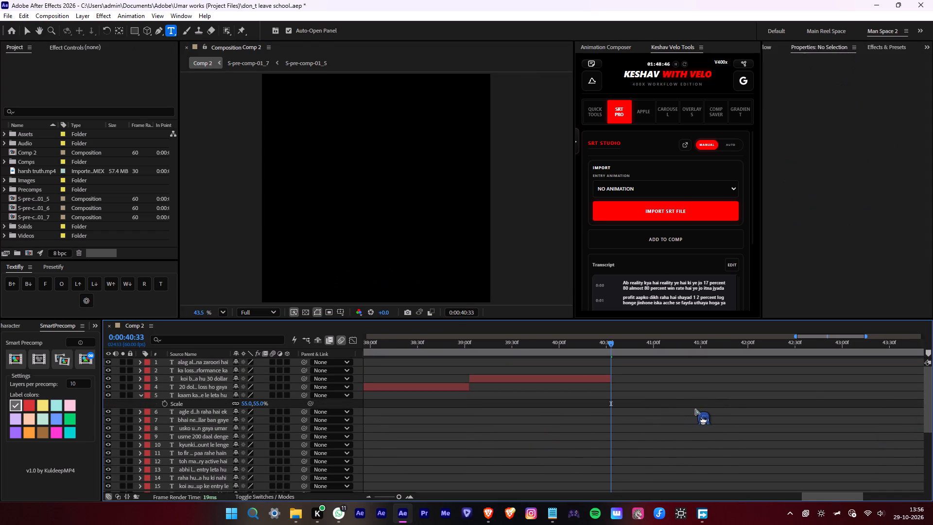
Move the "ka loss ho jayega" subtitle layer so it starts at 0:00:40:33, where the "koi baat nahi" layer ends.
{"action": "scroll", "coordinate": [708, 409], "scroll_direction": "down", "scroll_amount": 5, "text": "alt"}
{"action": "scroll", "coordinate": [846, 416], "scroll_direction": "up", "scroll_amount": 2}
{"action": "left_click_drag", "start_coordinate": [878, 372], "coordinate": [847, 384]}
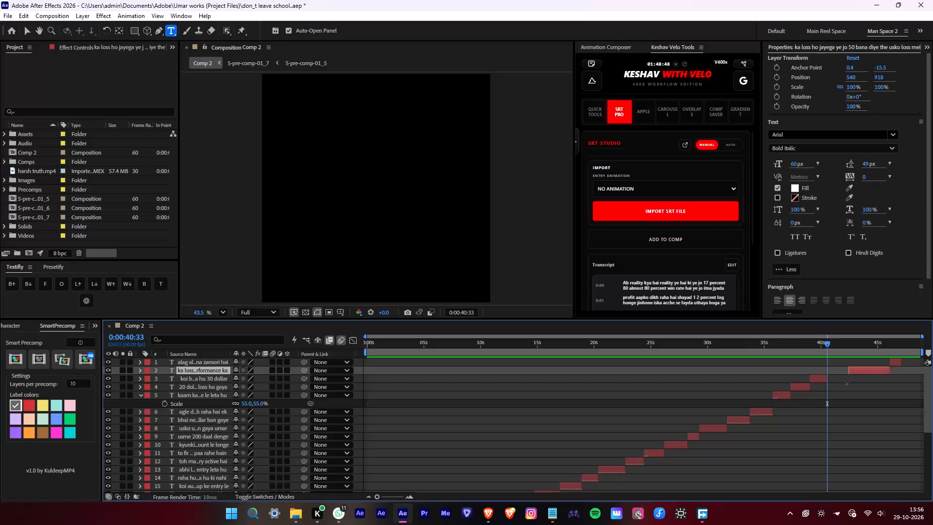
{"action": "left_click_drag", "start_coordinate": [847, 384], "coordinate": [826, 380]}
{"action": "scroll", "coordinate": [834, 385], "scroll_direction": "up", "scroll_amount": 2, "text": "alt"}
{"action": "middle_click_drag", "start_coordinate": [834, 385], "coordinate": [336, 423], "text": "alt"}
{"action": "scroll", "coordinate": [834, 385], "scroll_direction": "down", "scroll_amount": 1, "text": "alt"}
{"action": "scroll", "coordinate": [371, 421], "scroll_direction": "up", "scroll_amount": 1}
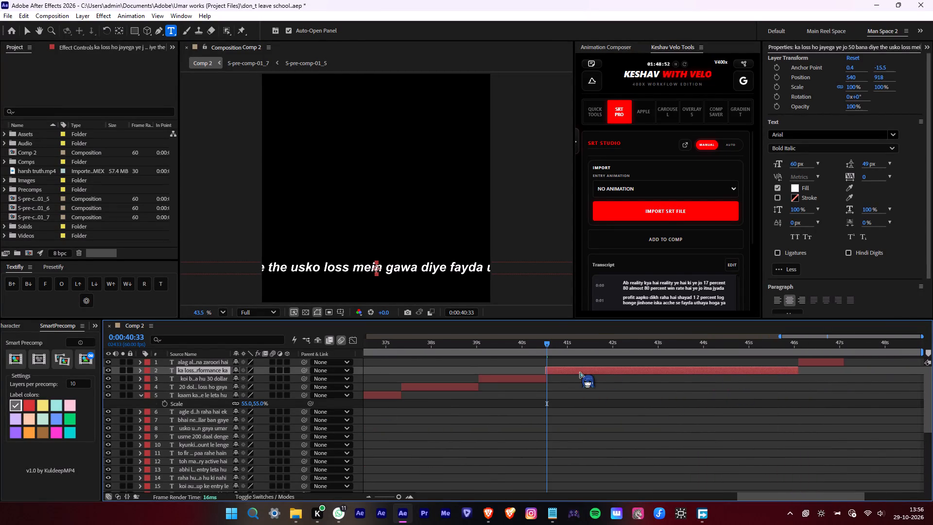
{"action": "scroll", "coordinate": [566, 373], "scroll_direction": "up", "scroll_amount": 2, "text": "alt"}
{"action": "left_click_drag", "start_coordinate": [566, 371], "coordinate": [571, 370]}
{"action": "scroll", "coordinate": [571, 370], "scroll_direction": "down", "scroll_amount": 3, "text": "alt"}
{"action": "scroll", "coordinate": [932, 404], "scroll_direction": "up", "scroll_amount": 2}
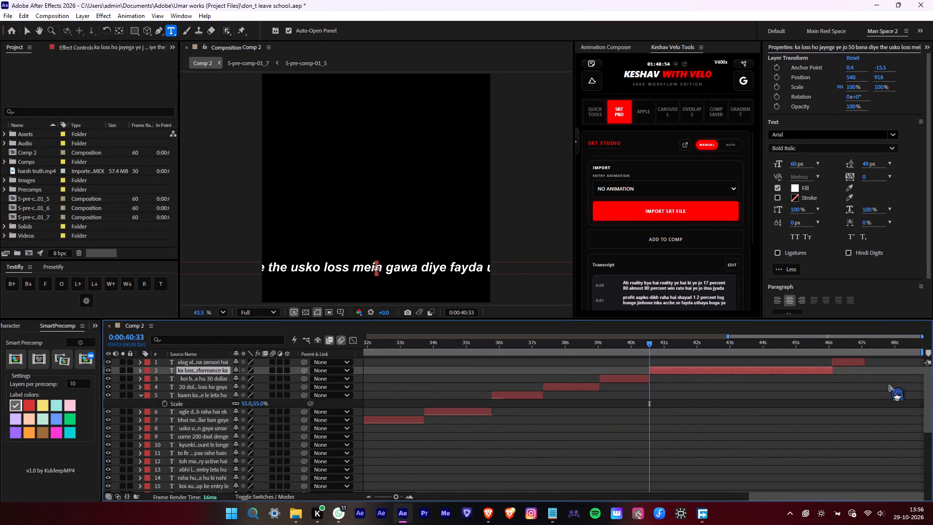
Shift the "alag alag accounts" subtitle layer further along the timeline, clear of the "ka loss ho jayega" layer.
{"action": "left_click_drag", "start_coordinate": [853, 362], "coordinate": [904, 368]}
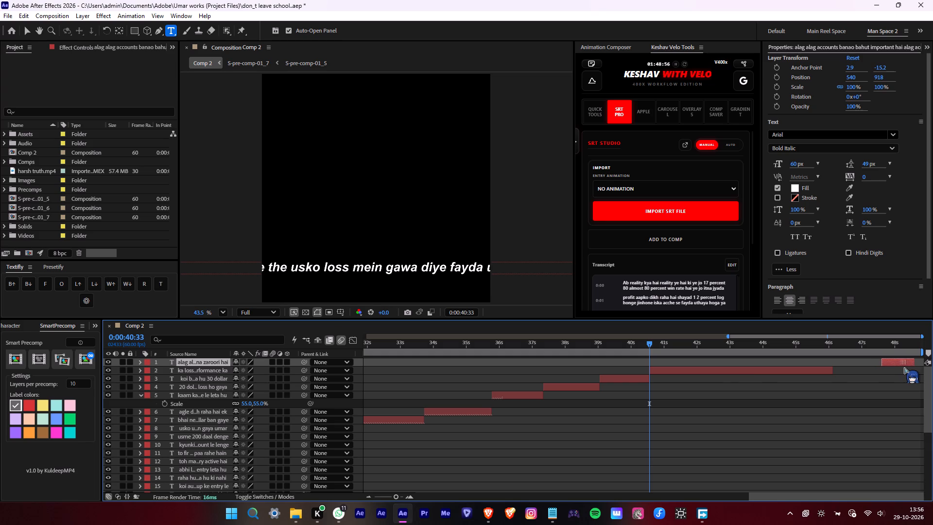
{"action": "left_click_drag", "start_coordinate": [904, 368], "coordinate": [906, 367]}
Scale the "ka loss ho jayega" subtitle layer to 44%.
{"action": "left_click", "coordinate": [741, 371]}
{"action": "key", "text": "w"}
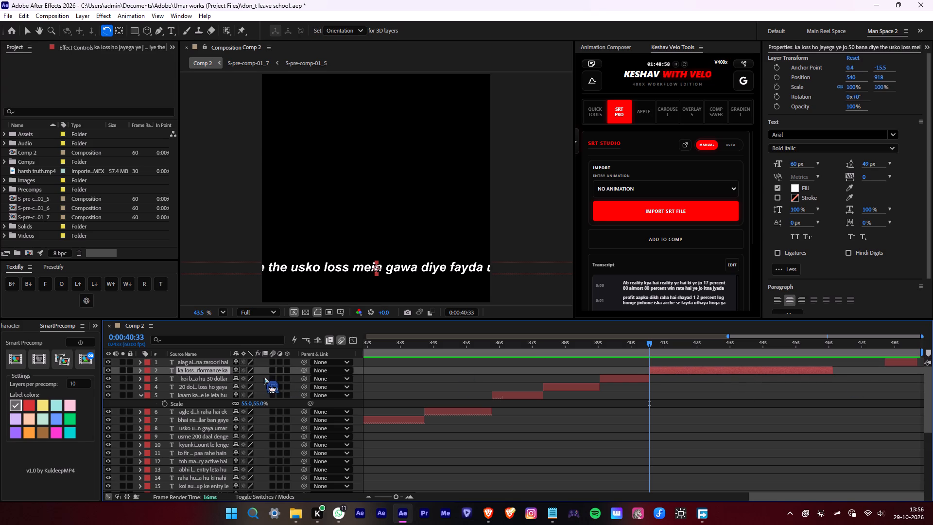
{"action": "key", "text": "s"}
{"action": "left_click_drag", "start_coordinate": [244, 379], "coordinate": [216, 377]}
Play the "ka loss ho jayega" subtitle against the speech and split its layer at 0:00:41:27.
{"action": "key", "text": "i"}
{"action": "scroll", "coordinate": [713, 409], "scroll_direction": "up", "scroll_amount": 1, "text": "alt"}
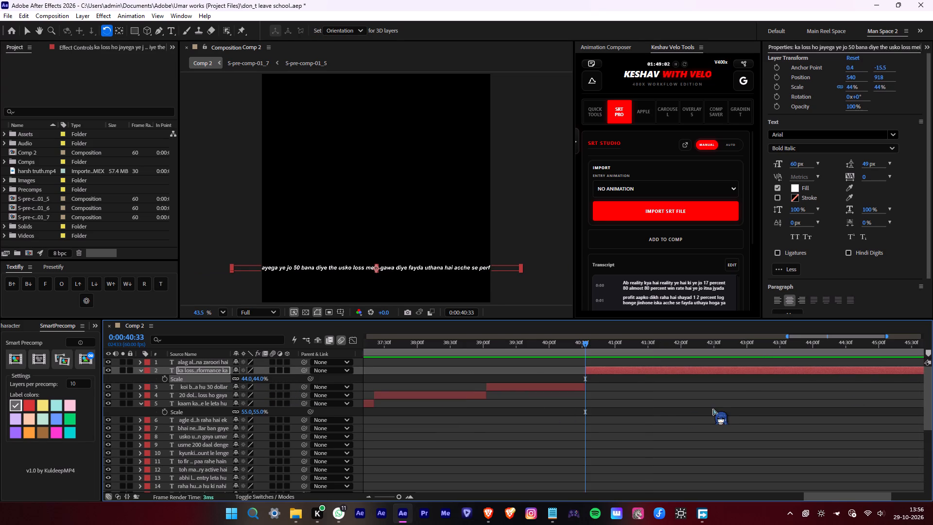
{"action": "key", "text": "space"}
{"action": "scroll", "coordinate": [713, 409], "scroll_direction": "down", "scroll_amount": 5}
{"action": "key", "text": "space"}
{"action": "scroll", "coordinate": [713, 409], "scroll_direction": "up", "scroll_amount": 1, "text": "alt"}
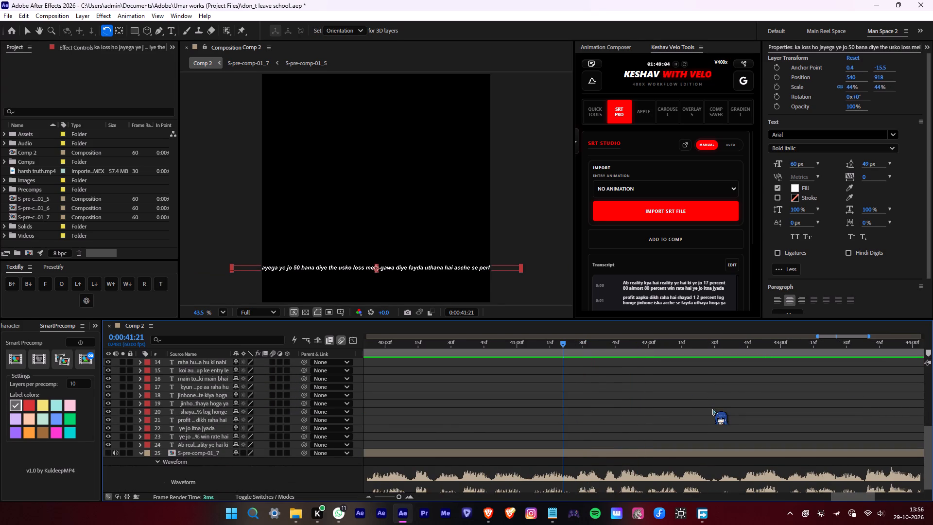
{"action": "key", "text": "space"}
{"action": "key", "text": "space"}
{"action": "left_click_drag", "start_coordinate": [582, 349], "coordinate": [576, 350]}
{"action": "key", "text": "space"}
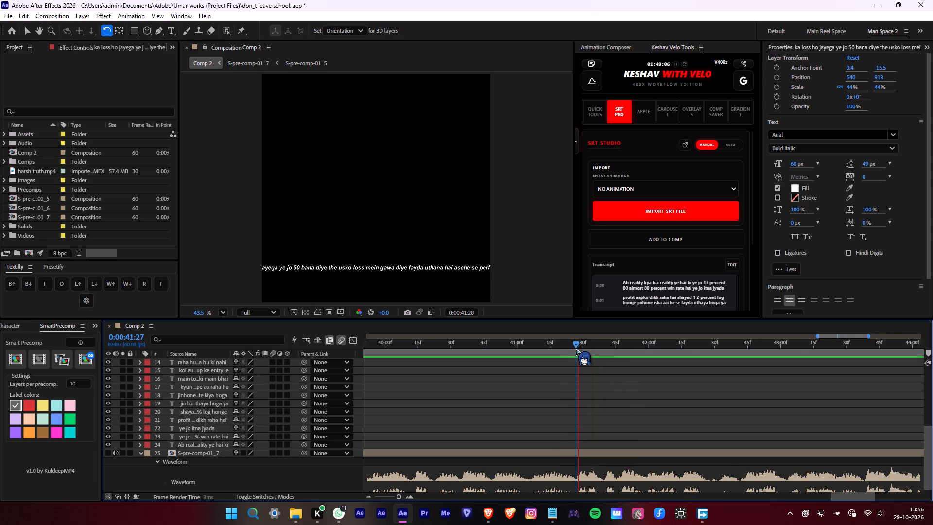
{"action": "left_click", "coordinate": [576, 350]}
{"action": "scroll", "coordinate": [639, 386], "scroll_direction": "up", "scroll_amount": 5}
{"action": "key", "text": "alt+d"}
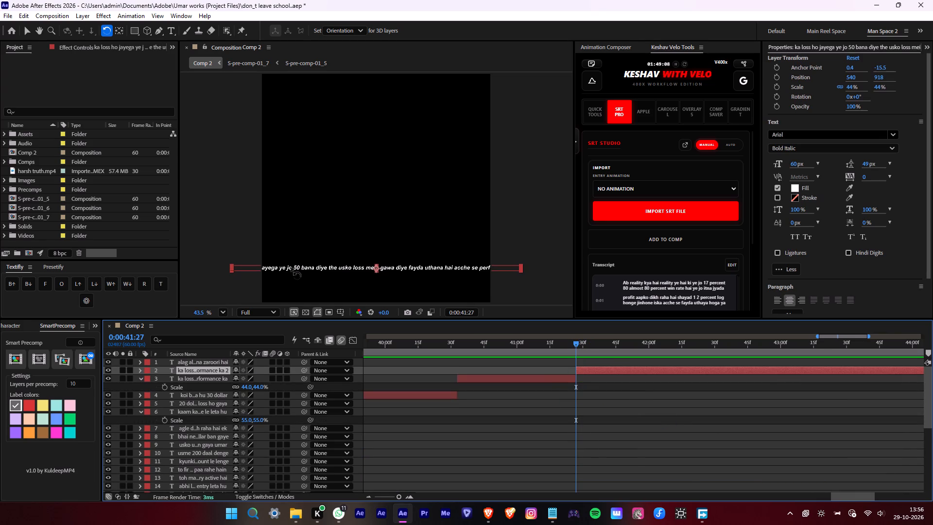
Remove the second part's text before "ye jo 50 bana diye".
{"action": "key", "text": "v"}
{"action": "double_click", "coordinate": [293, 269]}
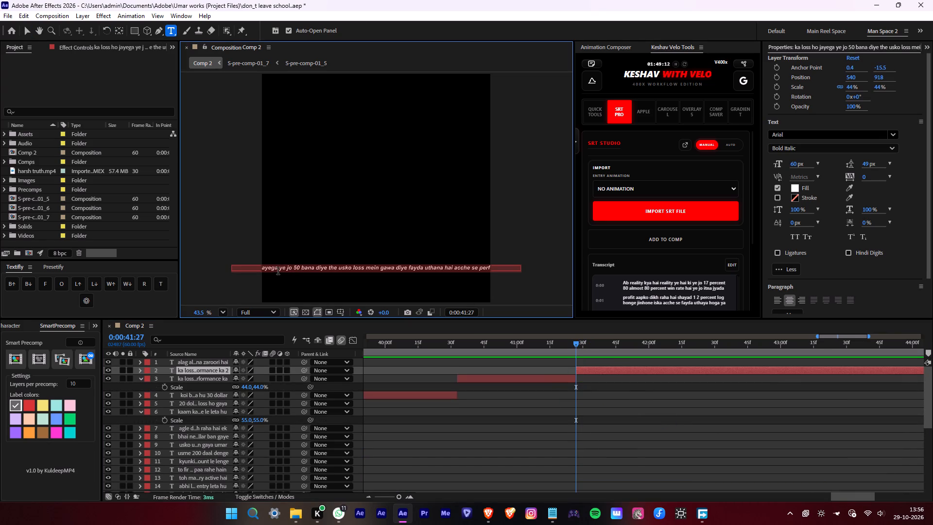
{"action": "left_click_drag", "start_coordinate": [277, 269], "coordinate": [218, 272]}
{"action": "key", "text": "BackSpace"}
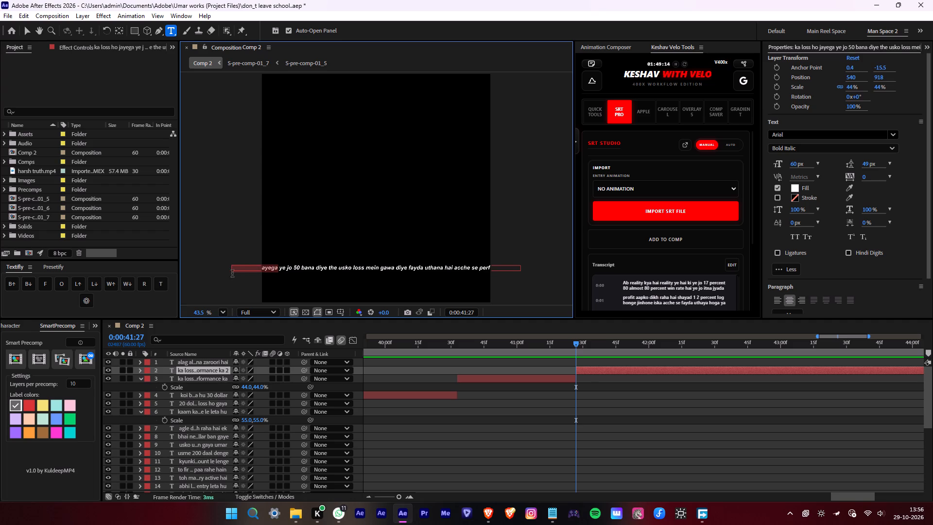
Cut the first part's text to "ka loss ho jayega ye".
{"action": "left_click", "coordinate": [536, 347]}
{"action": "left_click", "coordinate": [527, 376]}
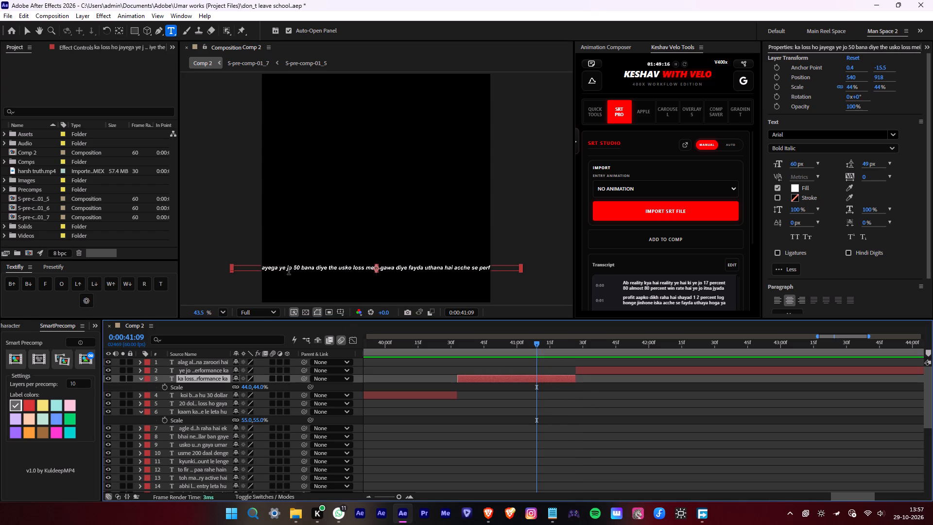
{"action": "left_click_drag", "start_coordinate": [287, 269], "coordinate": [559, 277]}
{"action": "key", "text": "BackSpace"}
{"action": "left_click", "coordinate": [597, 376]}
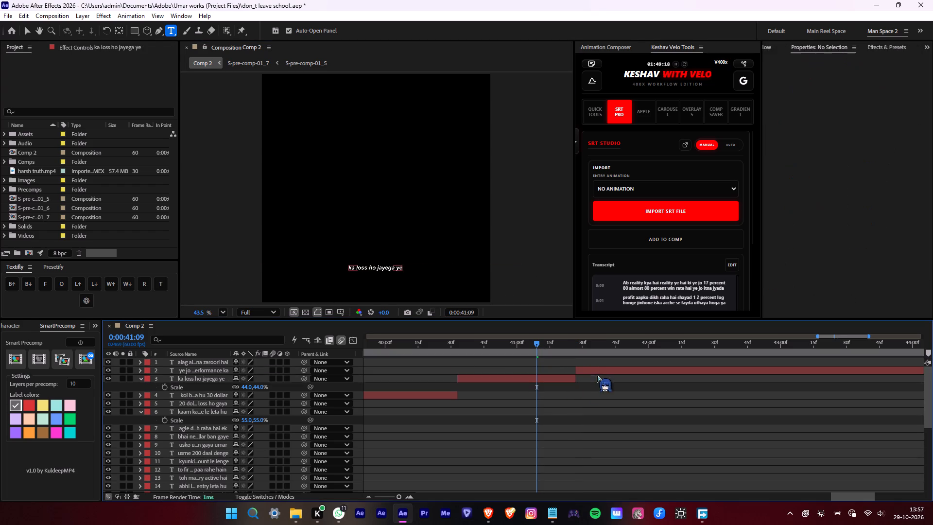
Play the "ye jo 50 bana diye" subtitle against the speech and split its layer at 0:00:43:37.
{"action": "left_click", "coordinate": [597, 368]}
{"action": "key", "text": "i"}
{"action": "key", "text": "space"}
{"action": "middle_click_drag", "start_coordinate": [717, 398], "coordinate": [541, 403]}
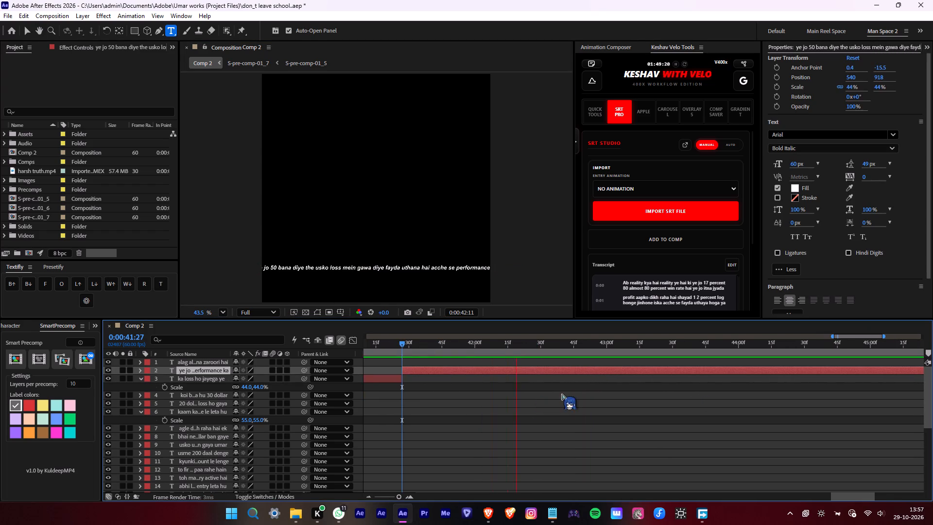
{"action": "key", "text": "space"}
{"action": "scroll", "coordinate": [562, 394], "scroll_direction": "down", "scroll_amount": 1, "text": "alt"}
{"action": "scroll", "coordinate": [562, 394], "scroll_direction": "down", "scroll_amount": 9}
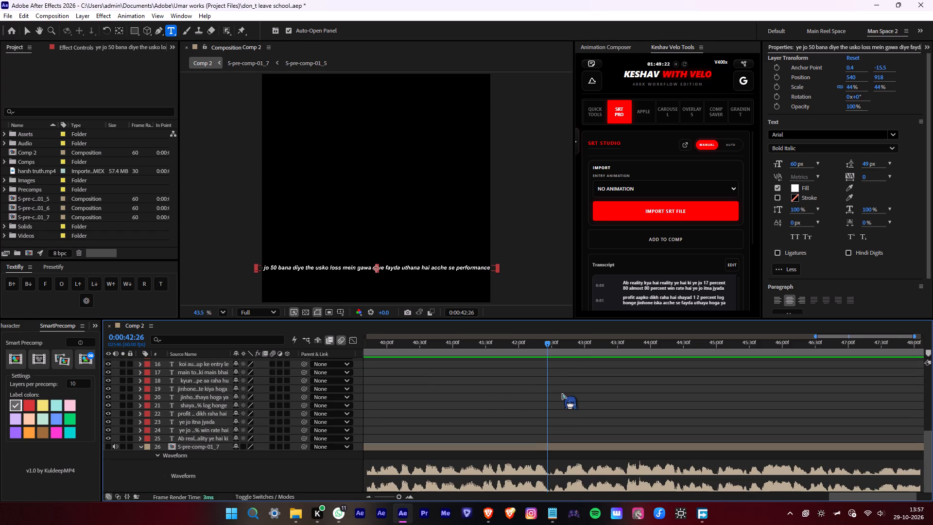
{"action": "key", "text": "space"}
{"action": "key", "text": "space"}
{"action": "left_click_drag", "start_coordinate": [617, 352], "coordinate": [618, 352]}
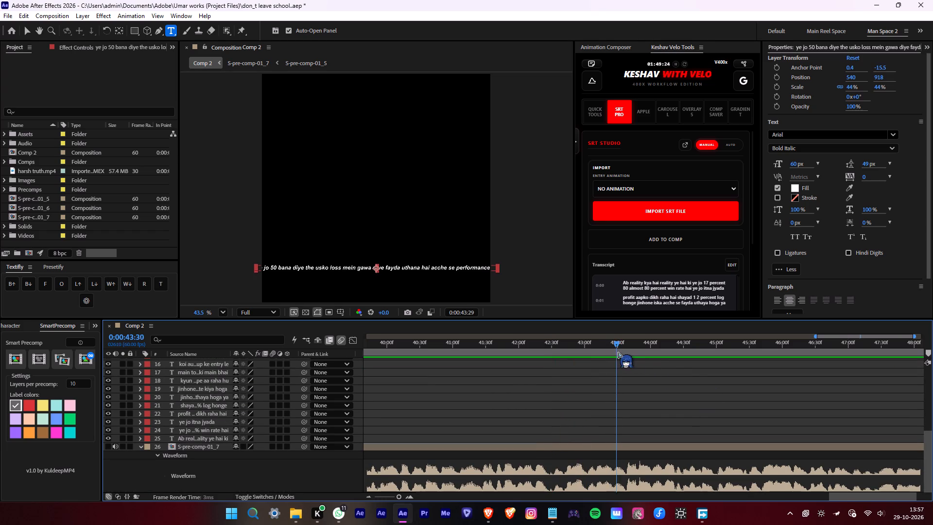
{"action": "left_click_drag", "start_coordinate": [618, 352], "coordinate": [623, 352]}
{"action": "left_click", "coordinate": [624, 352]}
{"action": "key", "text": "space"}
{"action": "left_click", "coordinate": [624, 352]}
{"action": "scroll", "coordinate": [637, 365], "scroll_direction": "up", "scroll_amount": 3}
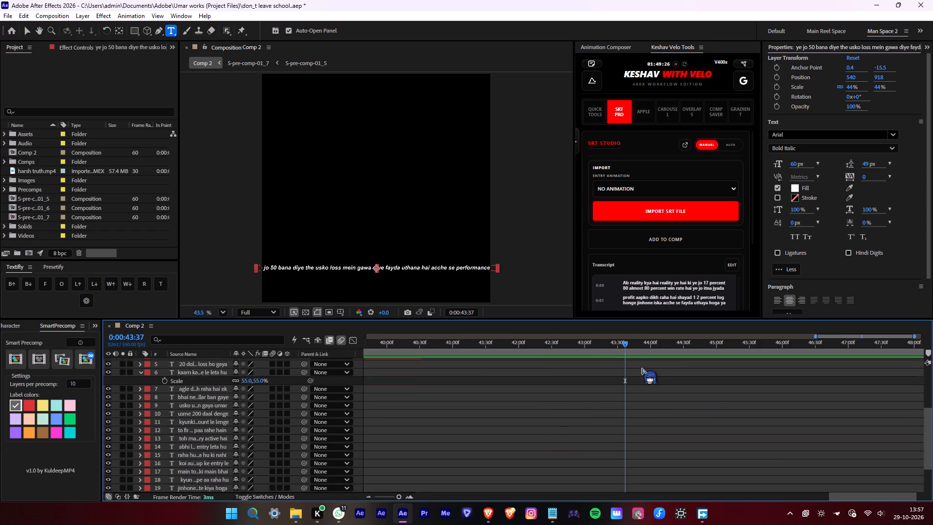
{"action": "scroll", "coordinate": [642, 368], "scroll_direction": "up", "scroll_amount": 6}
{"action": "key", "text": "alt+d"}
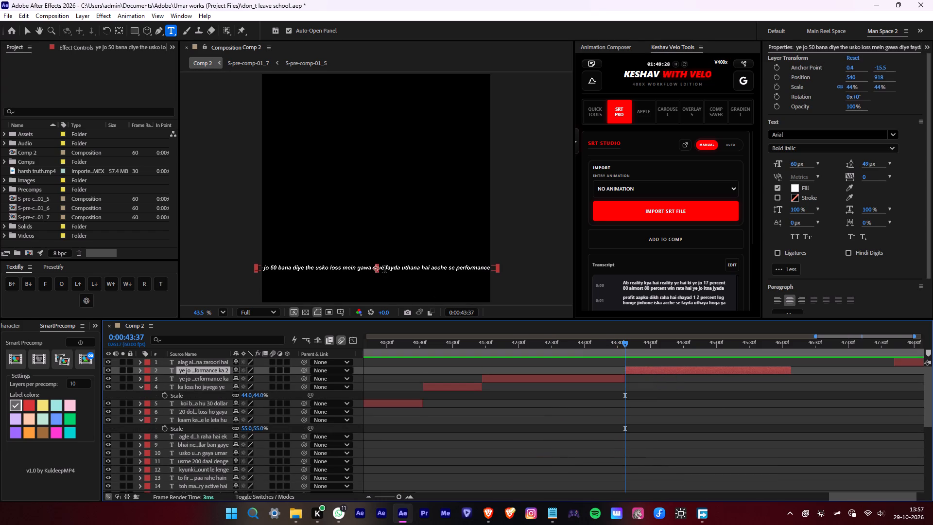
Cut the second part's text to "fayda uthana hai acche se performance ka" and break the line before "se".
{"action": "left_click_drag", "start_coordinate": [384, 269], "coordinate": [190, 262]}
{"action": "key", "text": "BackSpace"}
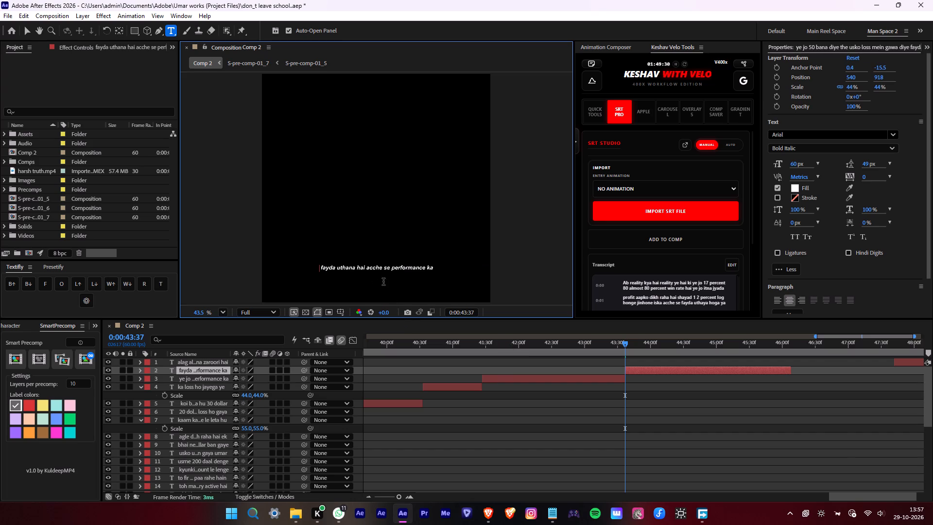
{"action": "left_click", "coordinate": [383, 271]}
{"action": "key", "text": "Return"}
Cut the first part's text to "ye jo 50 bana diye the usko loss mein gawa diye" and break the line before "usko".
{"action": "left_click", "coordinate": [555, 348]}
{"action": "left_click", "coordinate": [561, 376]}
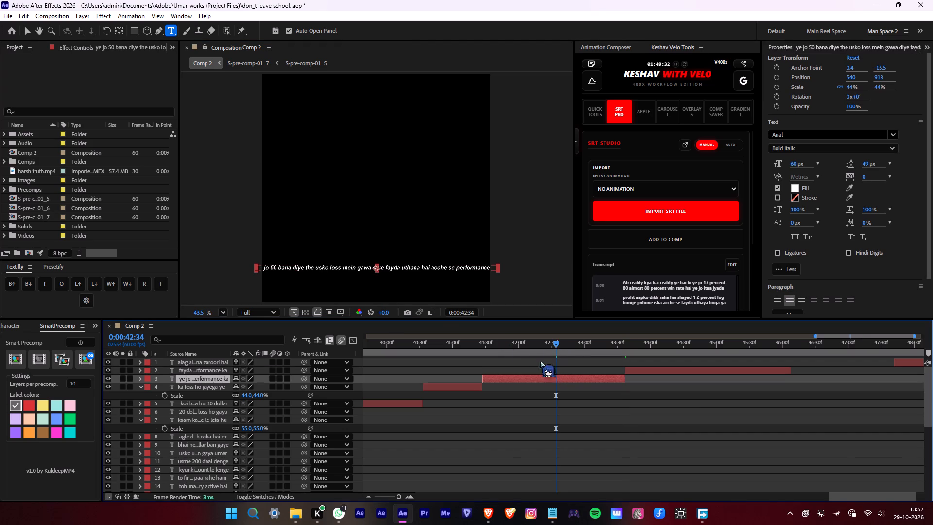
{"action": "left_click_drag", "start_coordinate": [385, 269], "coordinate": [566, 274]}
{"action": "key", "text": "BackSpace"}
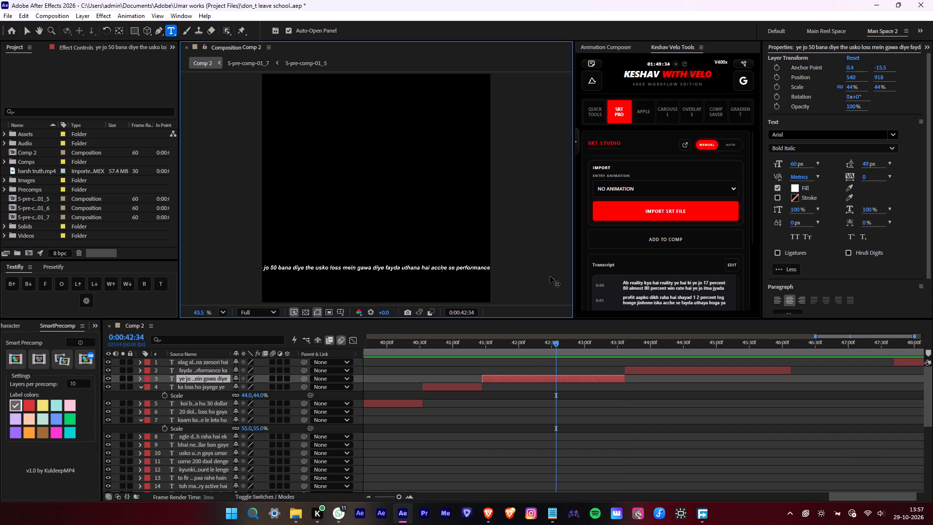
{"action": "left_click", "coordinate": [388, 272]}
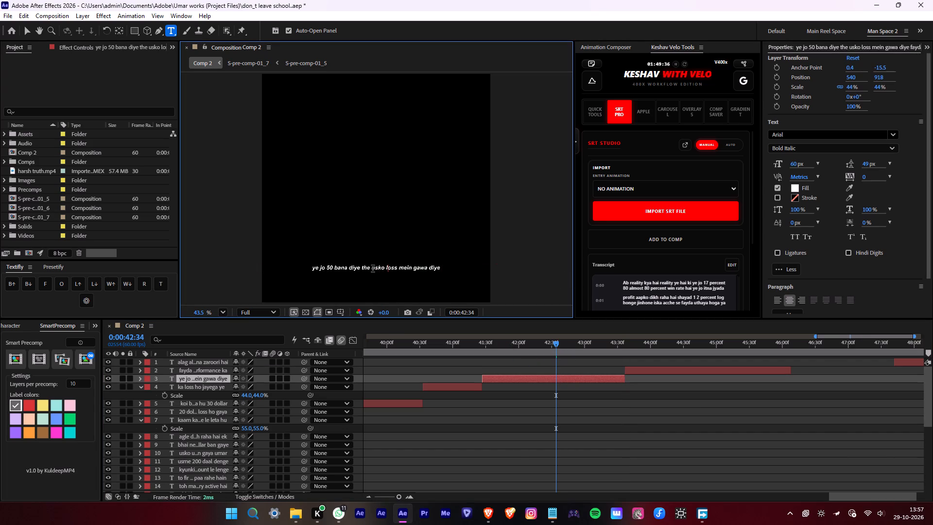
{"action": "left_click", "coordinate": [373, 268]}
{"action": "key", "text": "Return"}
Play the "fayda uthana hai" subtitle against the speech, split its layer at 0:00:45:42 and delete the remainder.
{"action": "left_click", "coordinate": [653, 371]}
{"action": "key", "text": "i"}
{"action": "key", "text": "space"}
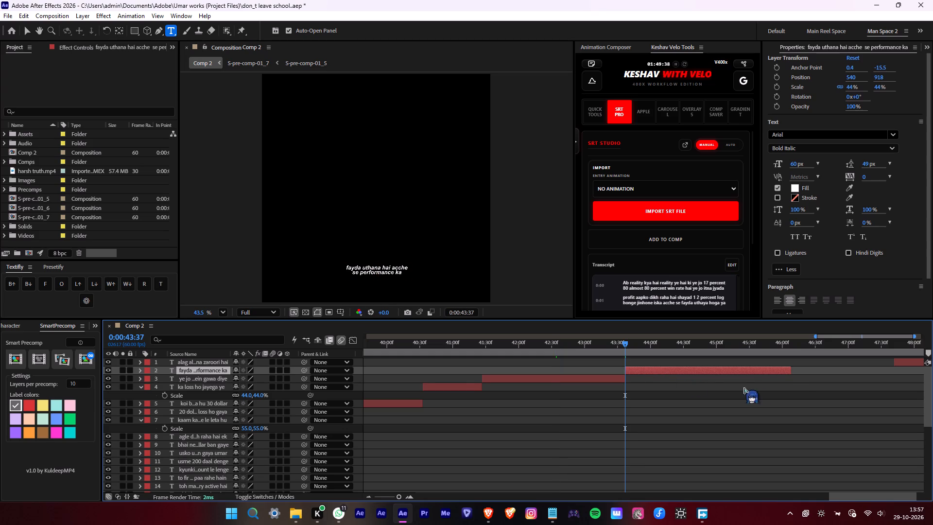
{"action": "scroll", "coordinate": [799, 390], "scroll_direction": "down", "scroll_amount": 6}
{"action": "middle_click_drag", "start_coordinate": [799, 389], "coordinate": [736, 383]}
{"action": "key", "text": "space"}
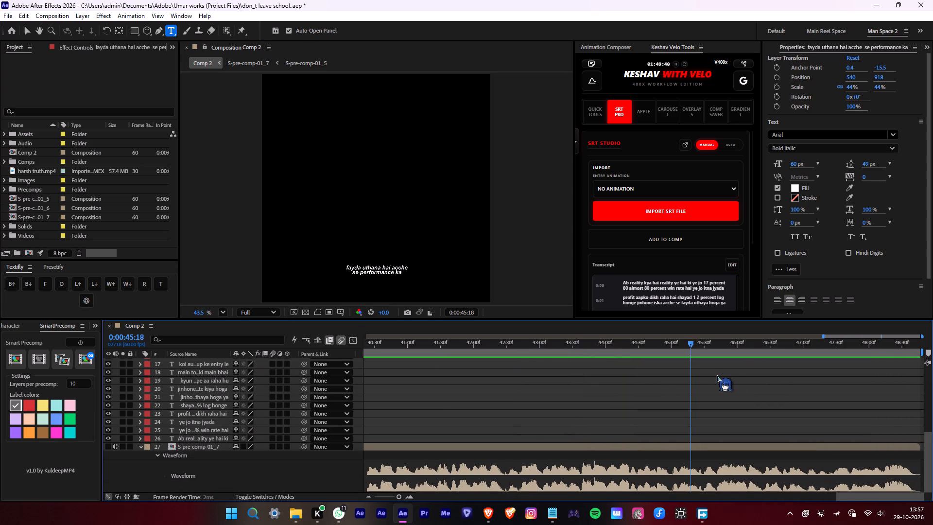
{"action": "key", "text": "space"}
{"action": "key", "text": "space"}
{"action": "left_click_drag", "start_coordinate": [723, 351], "coordinate": [717, 351]}
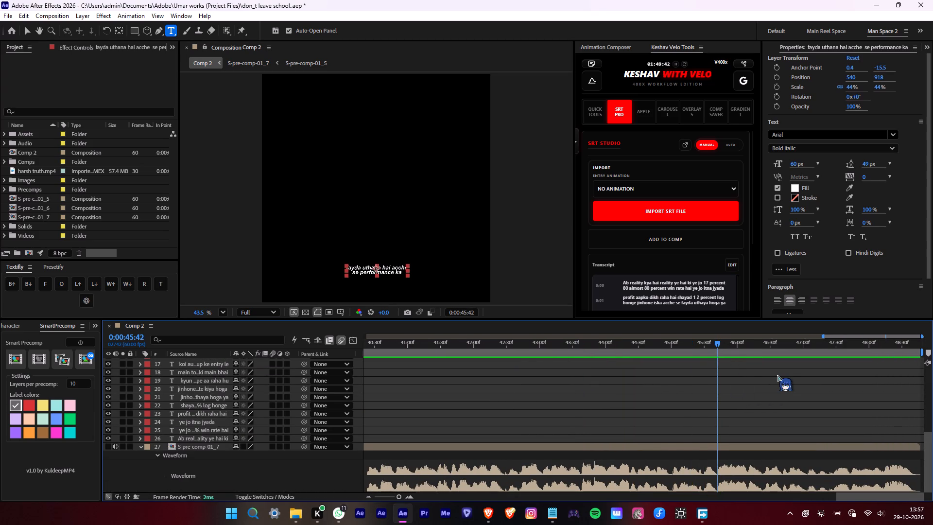
{"action": "scroll", "coordinate": [778, 376], "scroll_direction": "up", "scroll_amount": 7}
{"action": "key", "text": "alt+d"}
{"action": "key", "text": "Delete"}
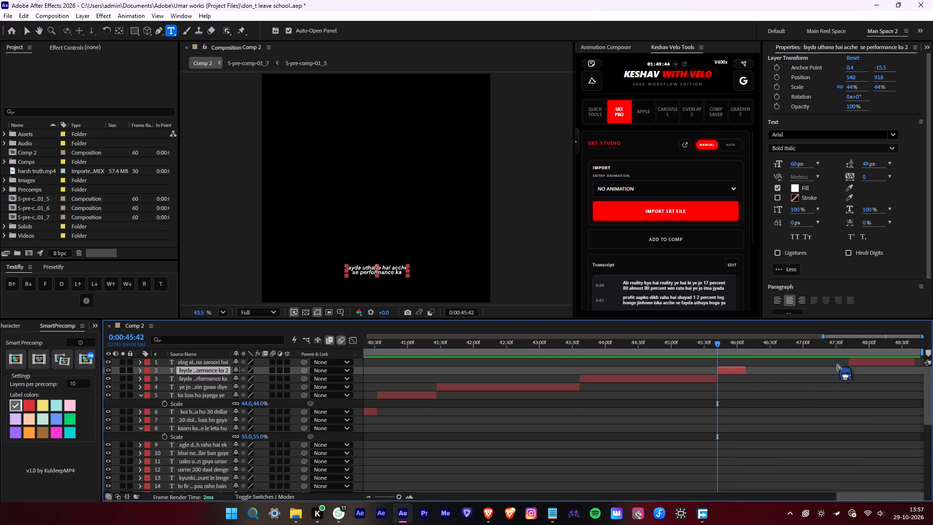
Move the "alag alag accounts" subtitle layer so it starts at 0:00:45:42.
{"action": "left_click_drag", "start_coordinate": [847, 362], "coordinate": [714, 372]}
Select all layers and collapse their expanded properties in the timeline.
{"action": "key", "text": "ctrl+a"}
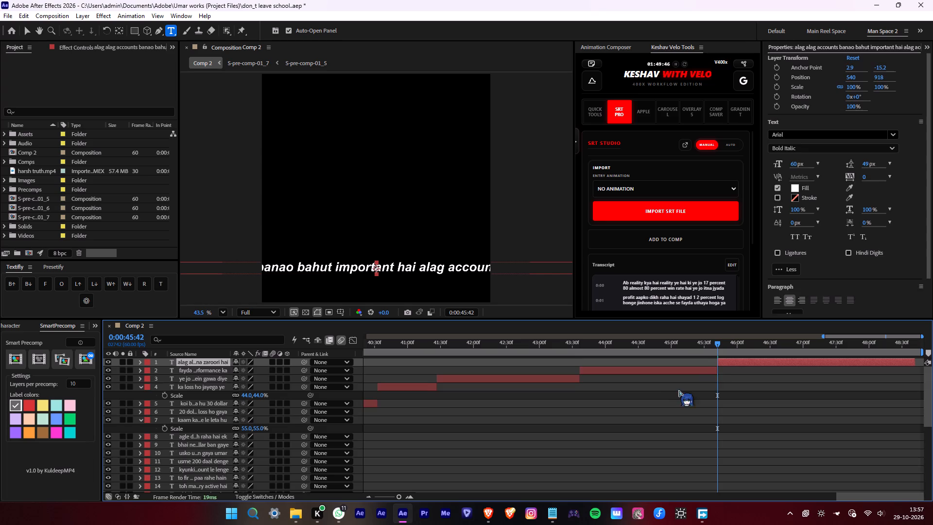
{"action": "left_click", "coordinate": [679, 391], "text": "ctrl"}
{"action": "left_click", "coordinate": [140, 385]}
{"action": "scroll", "coordinate": [507, 419], "scroll_direction": "down", "scroll_amount": 7, "text": "alt"}
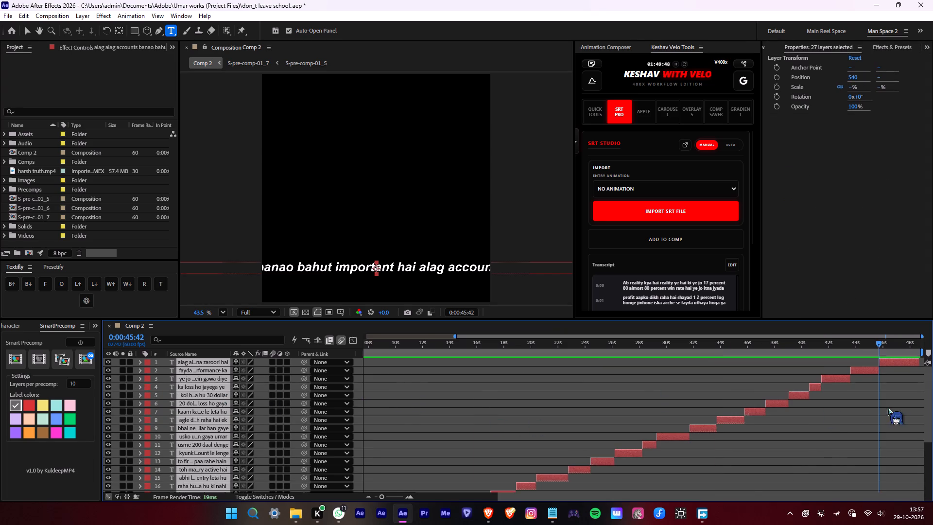
{"action": "left_click", "coordinate": [913, 419]}
Scale the "alag alag accounts" subtitle layer to 46%.
{"action": "left_click", "coordinate": [896, 358]}
{"action": "left_click", "coordinate": [893, 362]}
{"action": "key", "text": "s"}
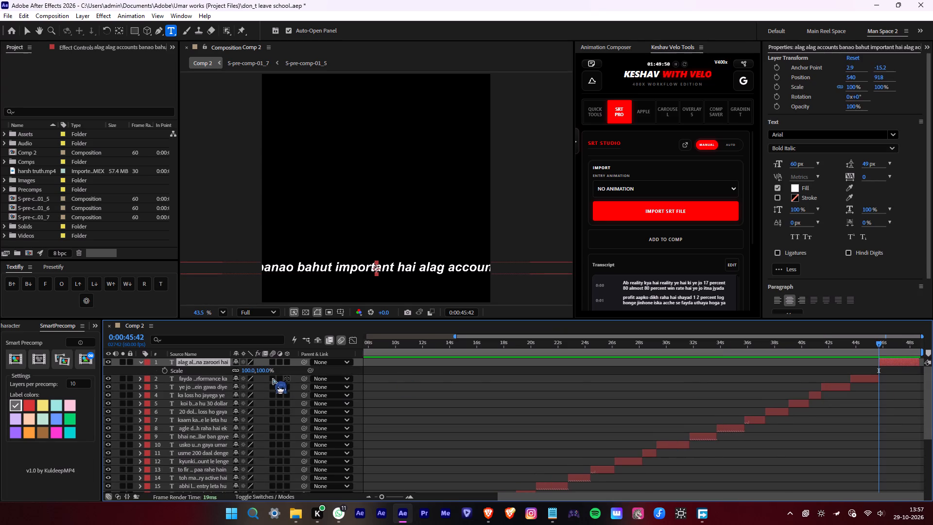
{"action": "left_click_drag", "start_coordinate": [247, 371], "coordinate": [218, 368]}
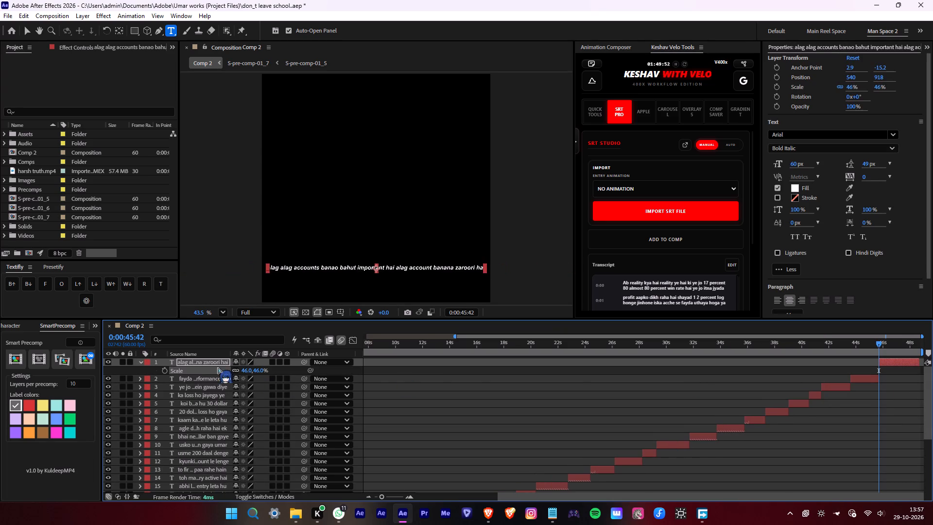
{"action": "left_click", "coordinate": [857, 409]}
Open the layer options for the "ye jo 50 bana diye" subtitle.
{"action": "scroll", "coordinate": [904, 402], "scroll_direction": "up", "scroll_amount": 3, "text": "alt"}
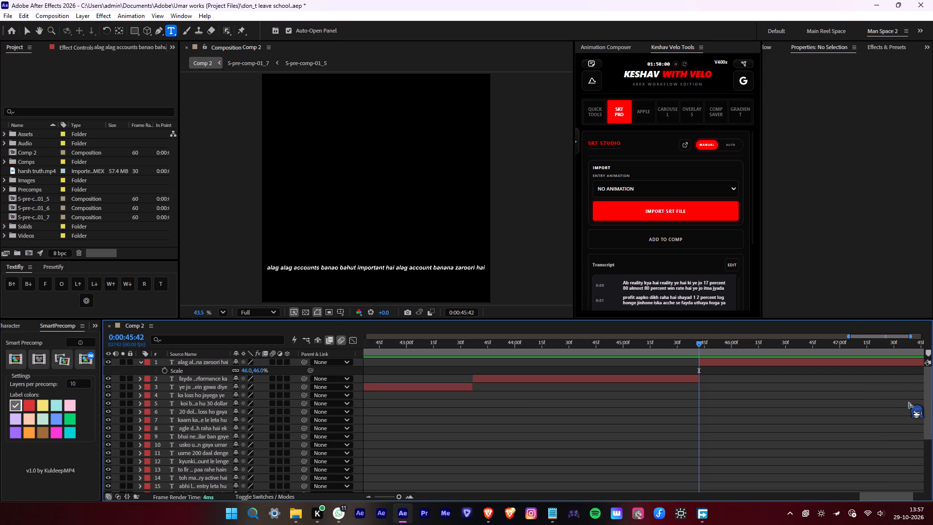
{"action": "right_click", "coordinate": [917, 386]}
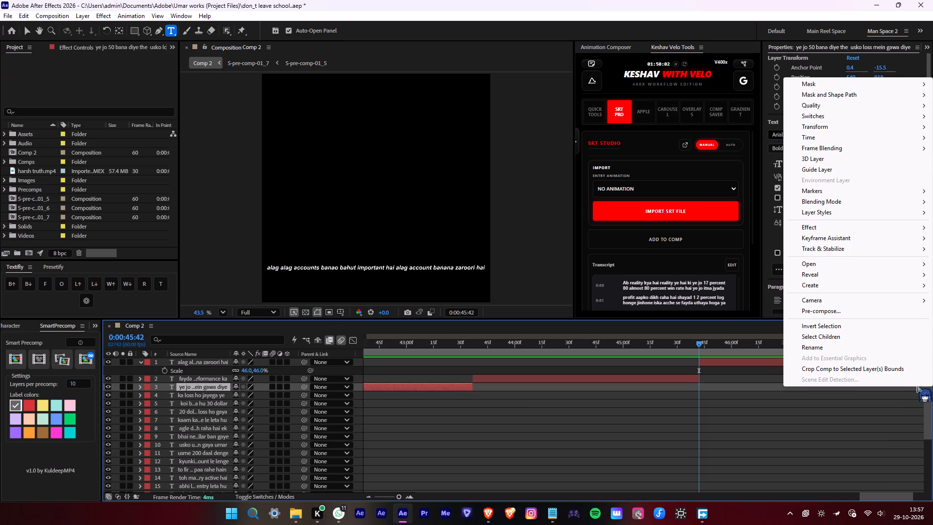
Play back the subtitles from 0:00:45:42 and reveal the audio waveform of the S-pre-comp-01_7 layer.
{"action": "left_click_drag", "start_coordinate": [687, 407], "coordinate": [695, 403]}
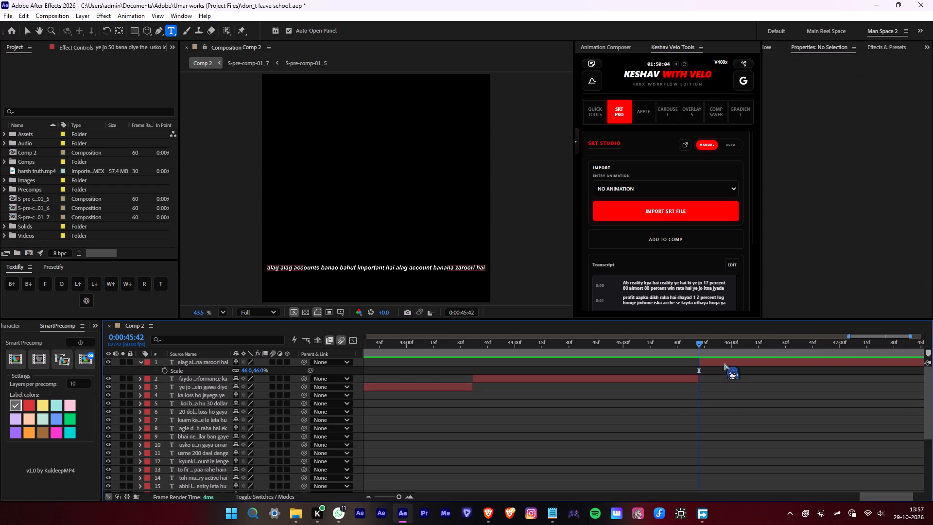
{"action": "left_click", "coordinate": [725, 364]}
{"action": "middle_click_drag", "start_coordinate": [794, 395], "coordinate": [567, 408]}
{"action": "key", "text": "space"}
{"action": "scroll", "coordinate": [815, 389], "scroll_direction": "down", "scroll_amount": 7}
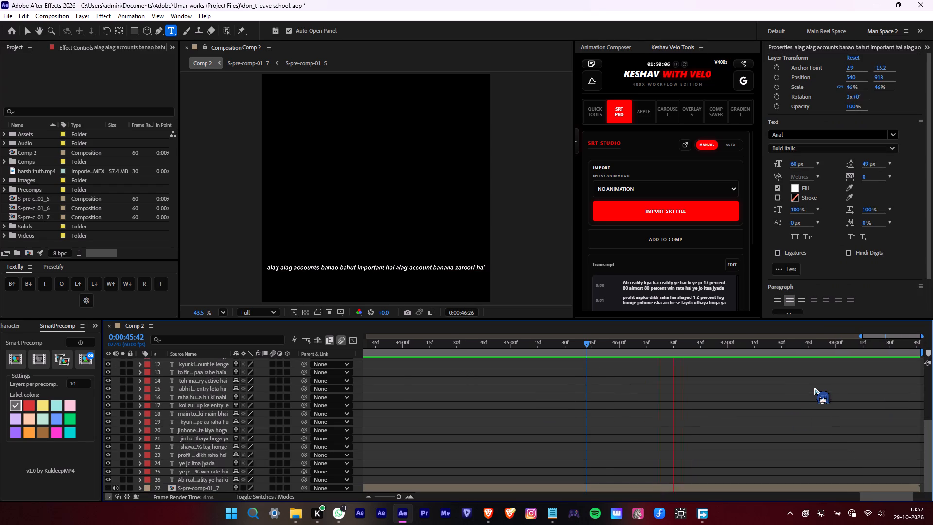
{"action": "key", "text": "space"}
{"action": "scroll", "coordinate": [793, 385], "scroll_direction": "down", "scroll_amount": 6}
{"action": "left_click", "coordinate": [727, 490]}
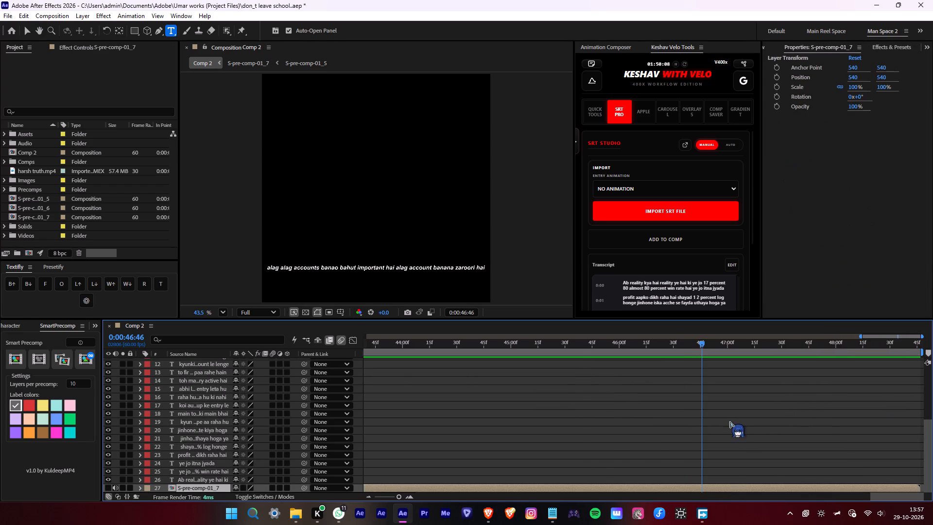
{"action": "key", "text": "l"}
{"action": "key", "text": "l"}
Find the cut point by ear and split the S-pre-comp-01_7 layer at 0:00:47:03.
{"action": "scroll", "coordinate": [730, 421], "scroll_direction": "down", "scroll_amount": 5}
{"action": "left_click_drag", "start_coordinate": [711, 353], "coordinate": [733, 350]}
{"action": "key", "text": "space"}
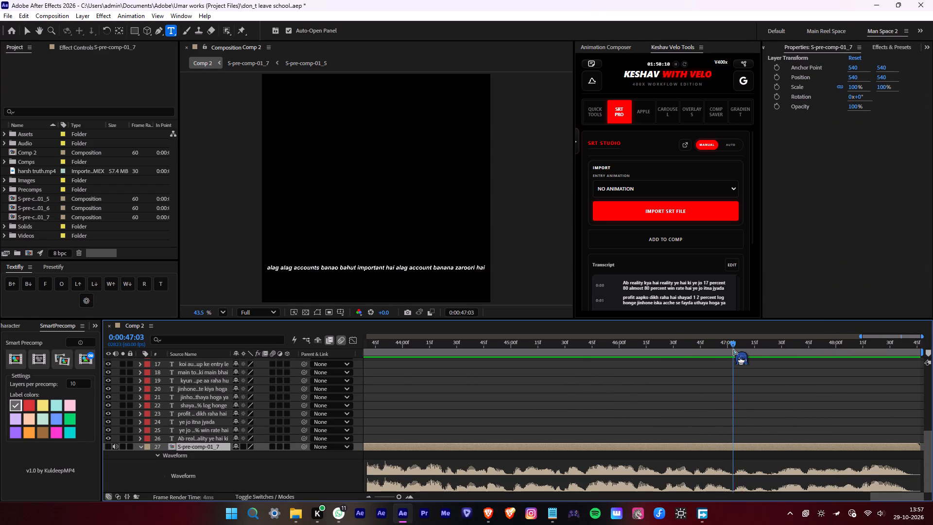
{"action": "left_click", "coordinate": [733, 350]}
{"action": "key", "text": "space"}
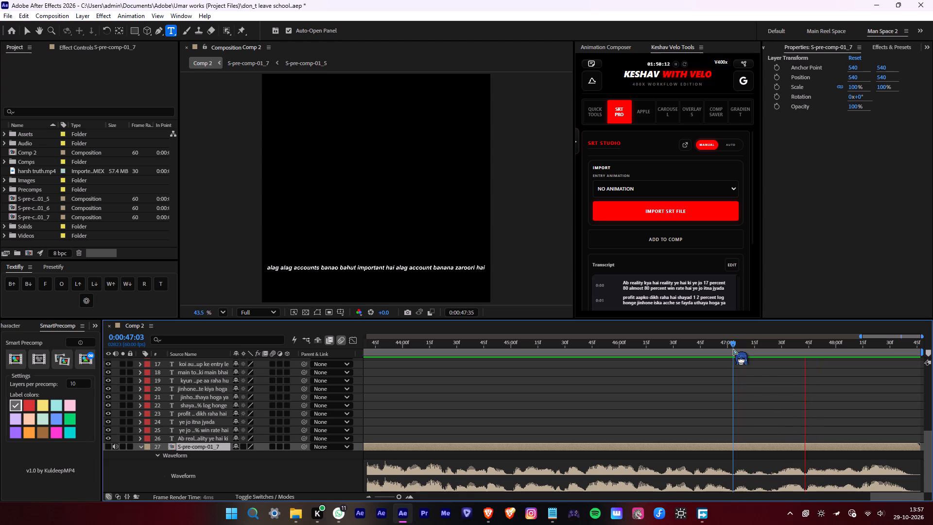
{"action": "left_click", "coordinate": [733, 350]}
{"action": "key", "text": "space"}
{"action": "left_click", "coordinate": [733, 350]}
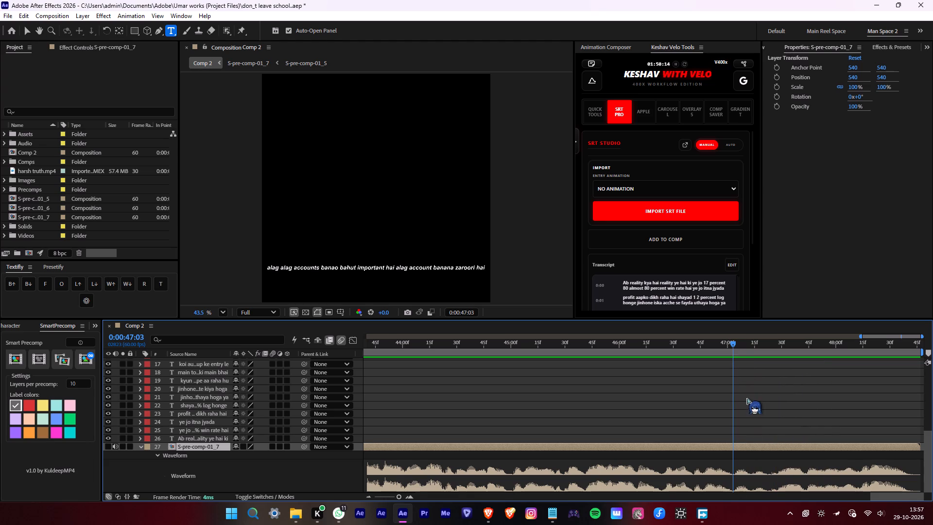
{"action": "key", "text": "alt+d"}
Show the waveform of the S-pre-comp-01_7 segment after the cut and split that segment at 0:00:47:28.
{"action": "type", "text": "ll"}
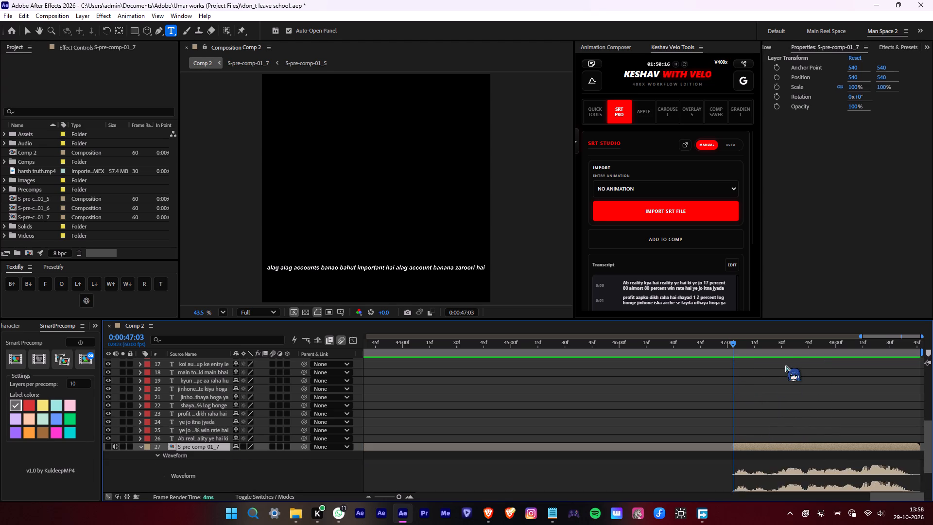
{"action": "scroll", "coordinate": [786, 366], "scroll_direction": "down", "scroll_amount": 3}
{"action": "left_click_drag", "start_coordinate": [782, 347], "coordinate": [777, 346]}
{"action": "key", "text": "alt+d"}
Open the Audio Levels value of the short S-pre-comp-01_7 segment between 0:00:47:03 and 0:00:47:28 for editing.
{"action": "left_click", "coordinate": [774, 410]}
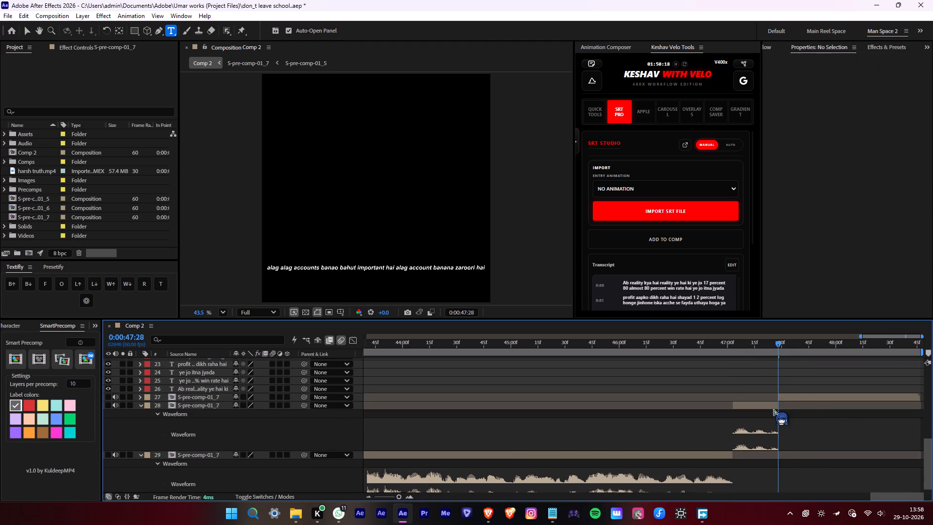
{"action": "left_click", "coordinate": [772, 402]}
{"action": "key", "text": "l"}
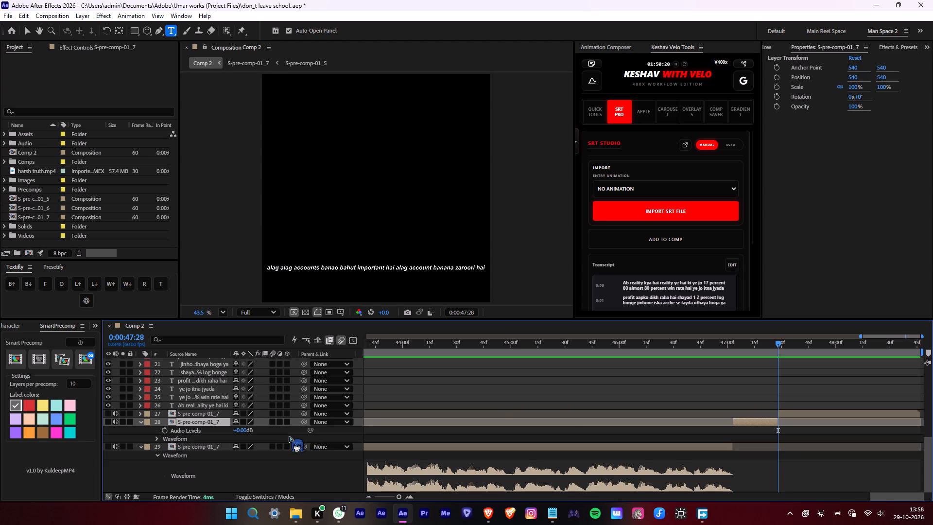
{"action": "left_click", "coordinate": [234, 430]}
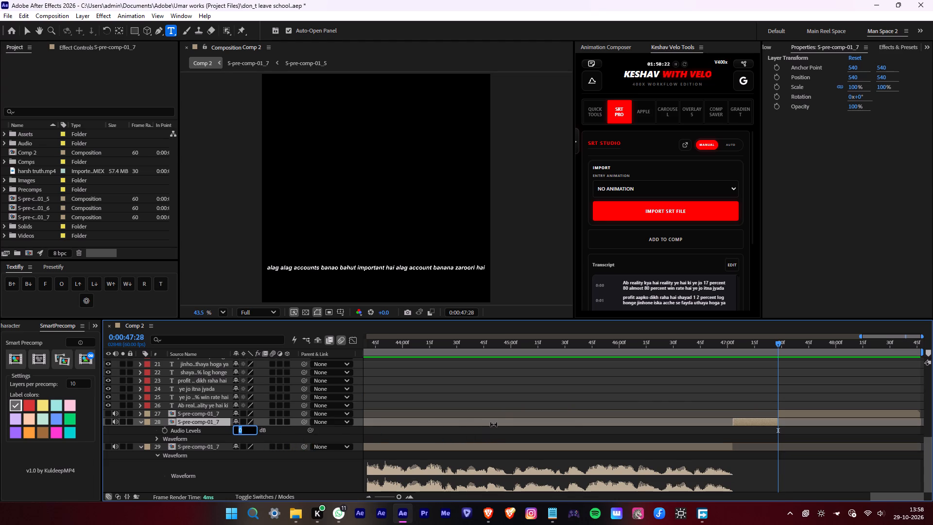
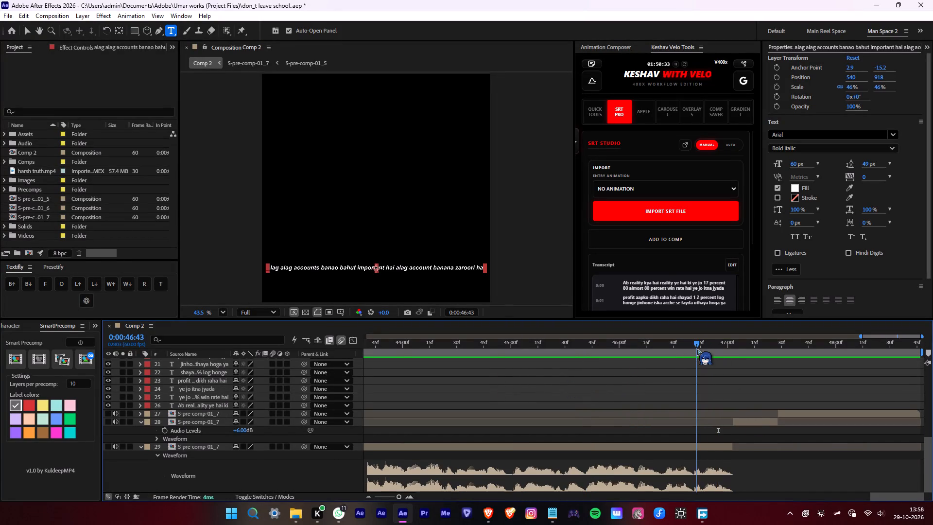
Split the "alag alag accounts banao" subtitle layer at 0:00:46:42.
{"action": "left_click_drag", "start_coordinate": [697, 350], "coordinate": [695, 350]}
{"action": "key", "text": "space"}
{"action": "left_click", "coordinate": [695, 350]}
{"action": "scroll", "coordinate": [775, 385], "scroll_direction": "up", "scroll_amount": 9}
{"action": "key", "text": "alt+d"}
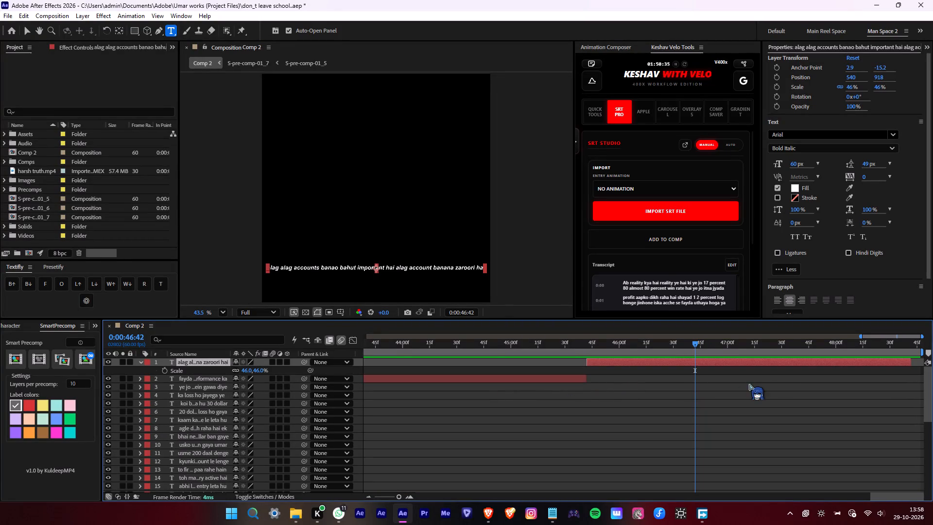
Remove "alag alag accounts banao" from the second half's text and break the line before "alag account banana zaroori hai".
{"action": "left_click_drag", "start_coordinate": [338, 268], "coordinate": [208, 268]}
{"action": "key", "text": "BackSpace"}
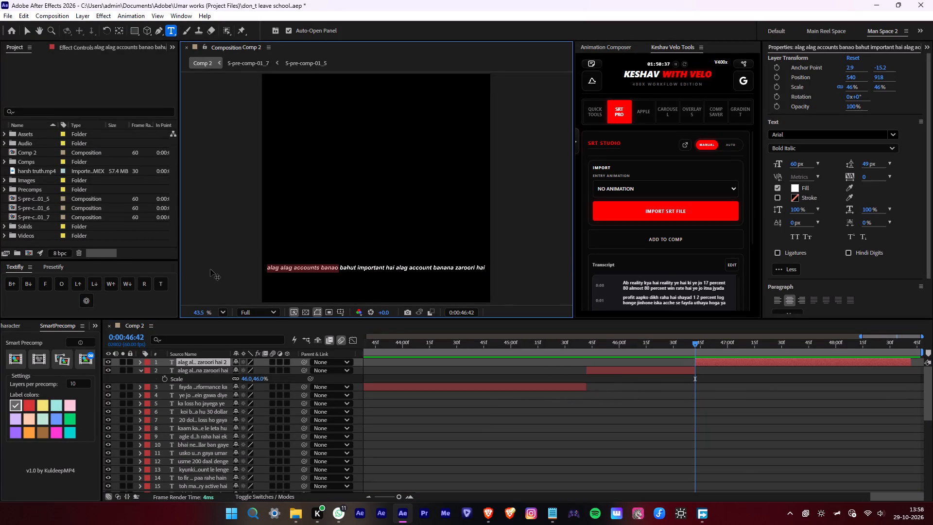
{"action": "left_click", "coordinate": [362, 272]}
{"action": "key", "text": "Return"}
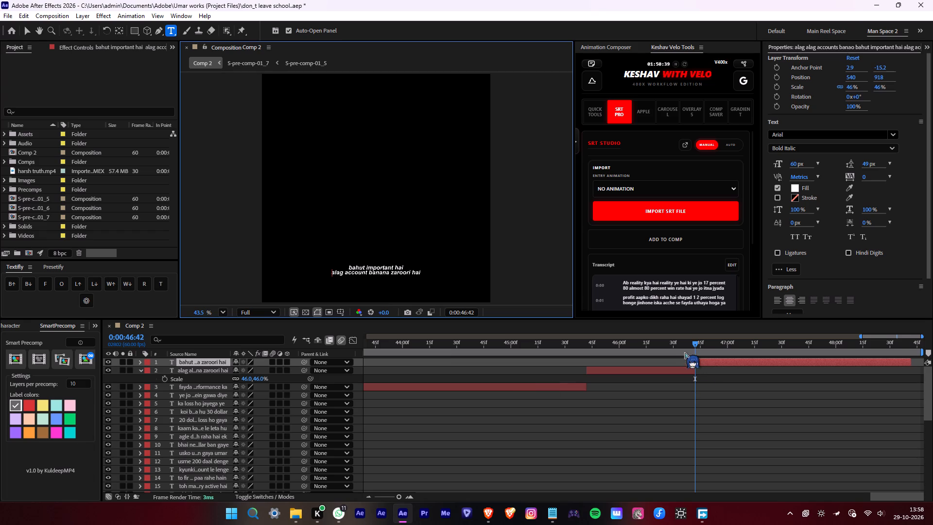
Shorten the first half's subtitle text to "alag alag accounts banao" by deleting everything after it.
{"action": "left_click", "coordinate": [678, 352]}
{"action": "left_click", "coordinate": [663, 370]}
{"action": "left_click_drag", "start_coordinate": [341, 267], "coordinate": [501, 266]}
{"action": "key", "text": "BackSpace"}
Select the "bahut important hai" subtitle layer and move the playhead to its start.
{"action": "left_click", "coordinate": [740, 356]}
{"action": "left_click", "coordinate": [743, 364]}
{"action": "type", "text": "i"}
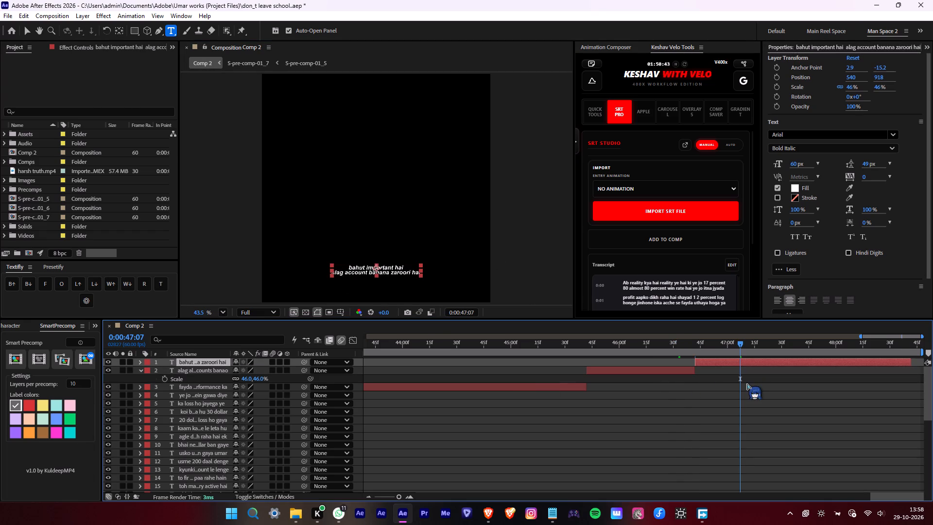
End the work area at 0:00:48:46, the out point of the last S-pre-comp-01_7 clip.
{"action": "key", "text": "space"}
{"action": "scroll", "coordinate": [760, 368], "scroll_direction": "down", "scroll_amount": 7}
{"action": "middle_click_drag", "start_coordinate": [829, 380], "coordinate": [608, 378]}
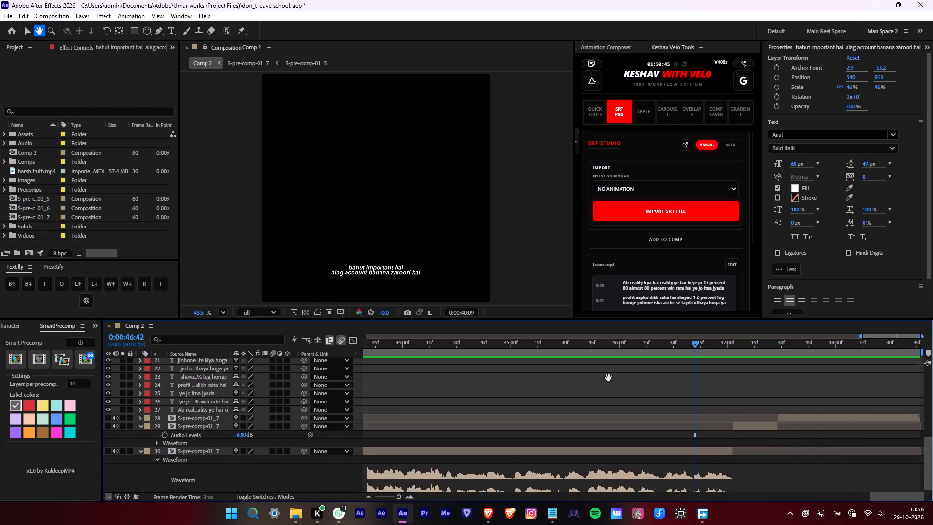
{"action": "middle_click_drag", "start_coordinate": [608, 378], "coordinate": [609, 378]}
{"action": "key", "text": "space"}
{"action": "left_click", "coordinate": [894, 416]}
{"action": "key", "text": "o"}
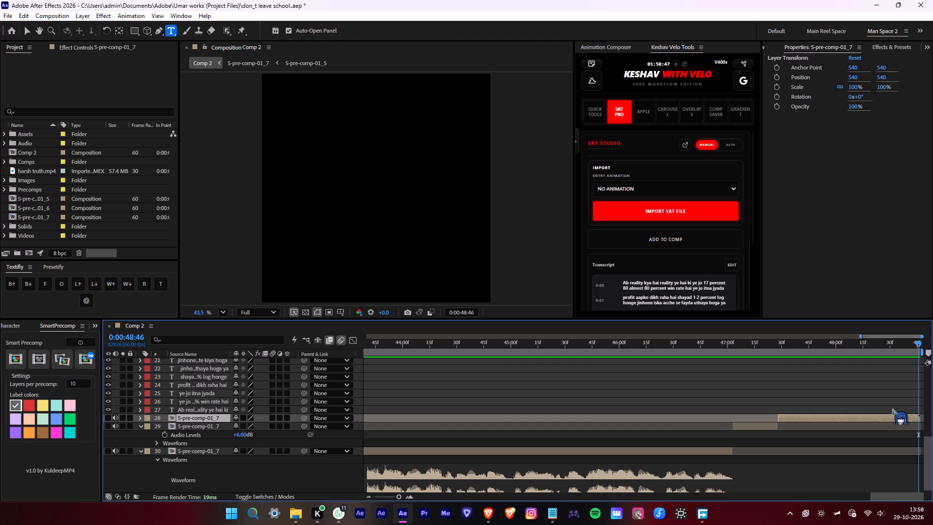
{"action": "key", "text": "n"}
Extend the "bahut important hai" subtitle layer so it ends at 0:00:48:46.
{"action": "scroll", "coordinate": [702, 403], "scroll_direction": "up", "scroll_amount": 5, "text": "ctrl"}
{"action": "scroll", "coordinate": [840, 407], "scroll_direction": "up", "scroll_amount": 4}
{"action": "left_click_drag", "start_coordinate": [911, 362], "coordinate": [916, 370]}
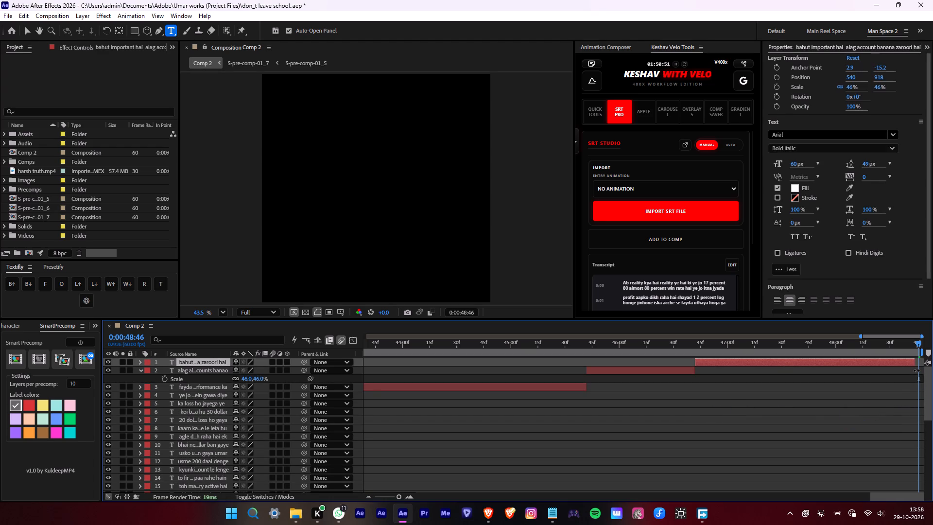
{"action": "left_click_drag", "start_coordinate": [916, 370], "coordinate": [918, 370]}
{"action": "scroll", "coordinate": [918, 370], "scroll_direction": "up", "scroll_amount": 5, "text": "alt"}
{"action": "middle_click_drag", "start_coordinate": [915, 371], "coordinate": [825, 378]}
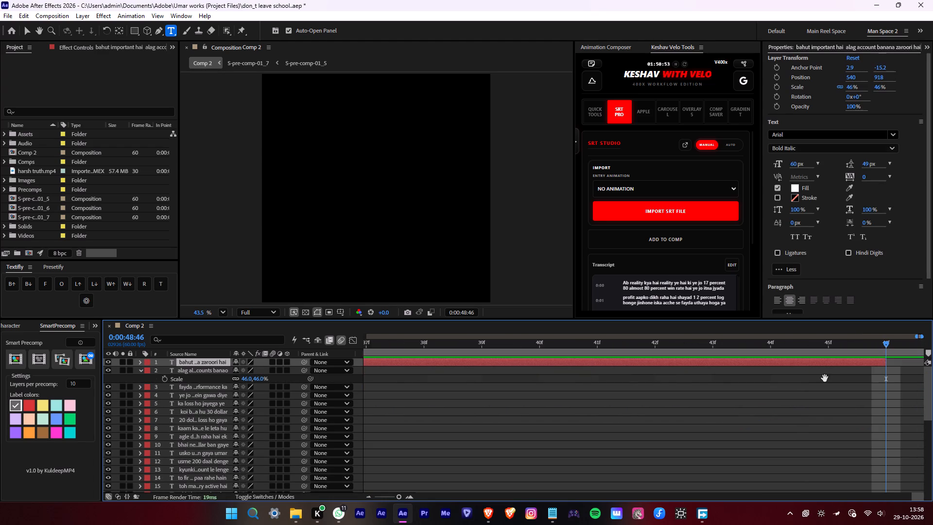
{"action": "middle_click_drag", "start_coordinate": [825, 378], "coordinate": [633, 380]}
{"action": "left_click_drag", "start_coordinate": [865, 362], "coordinate": [906, 362]}
Trim Comp 2 to the work area.
{"action": "scroll", "coordinate": [903, 363], "scroll_direction": "down", "scroll_amount": 6, "text": "alt"}
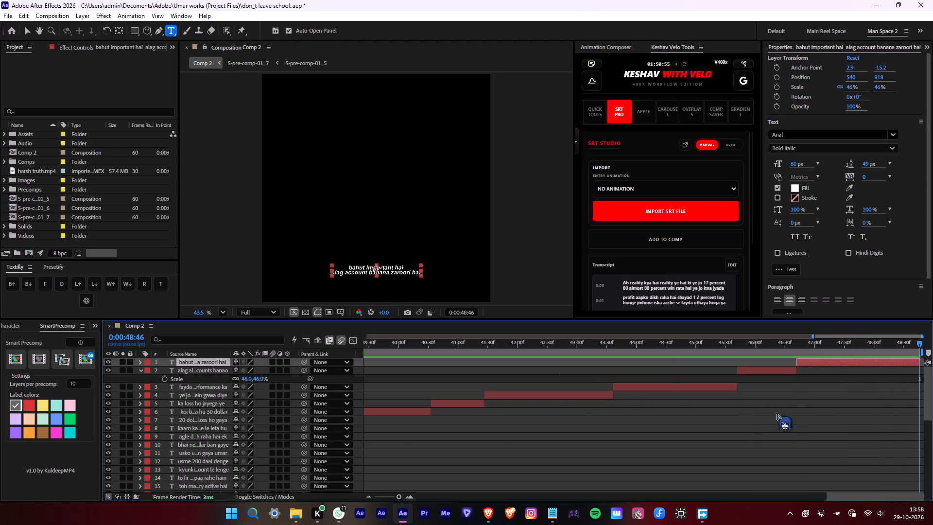
{"action": "left_click", "coordinate": [729, 422]}
{"action": "key", "text": "ctrl+shift+x"}
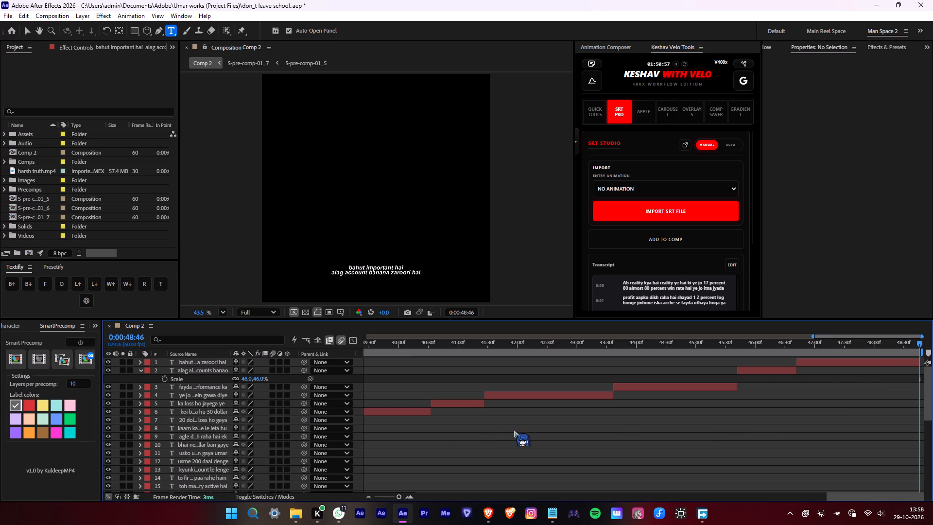
Select all layers and collapse their expanded properties in the timeline.
{"action": "scroll", "coordinate": [516, 432], "scroll_direction": "down", "scroll_amount": 7, "text": "alt"}
{"action": "key", "text": "ctrl+a"}
{"action": "left_click", "coordinate": [141, 370]}
{"action": "scroll", "coordinate": [474, 384], "scroll_direction": "down", "scroll_amount": 8, "text": "alt"}
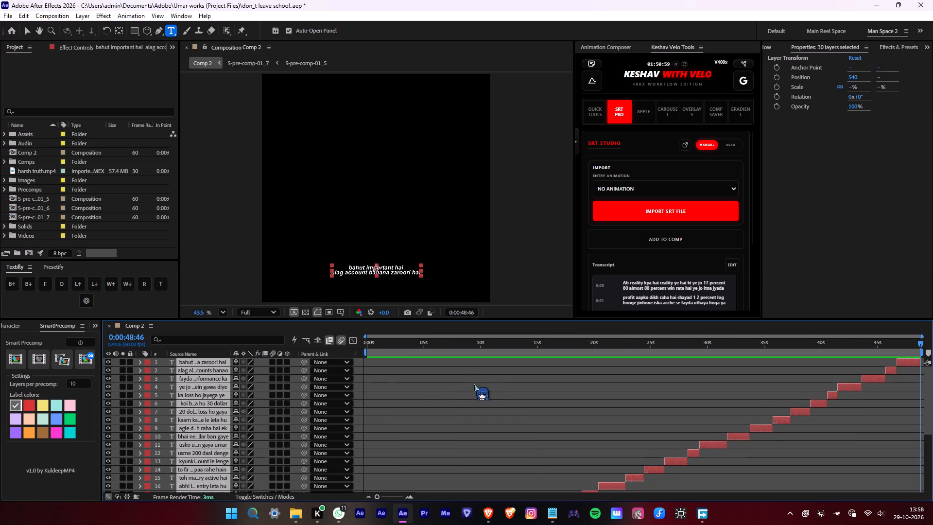
Make the S-pre-comp-01_7 video layers visible behind the subtitles, leaving no layers selected.
{"action": "scroll", "coordinate": [402, 390], "scroll_direction": "down", "scroll_amount": 7}
{"action": "left_click", "coordinate": [108, 471]}
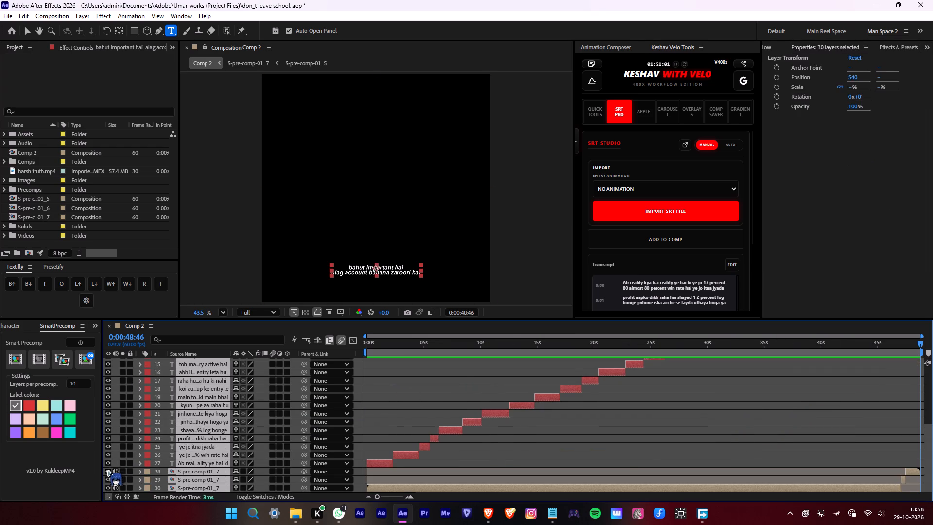
{"action": "left_click", "coordinate": [651, 449]}
{"action": "scroll", "coordinate": [594, 387], "scroll_direction": "down", "scroll_amount": 5, "text": "alt"}
{"action": "scroll", "coordinate": [597, 390], "scroll_direction": "up", "scroll_amount": 3}
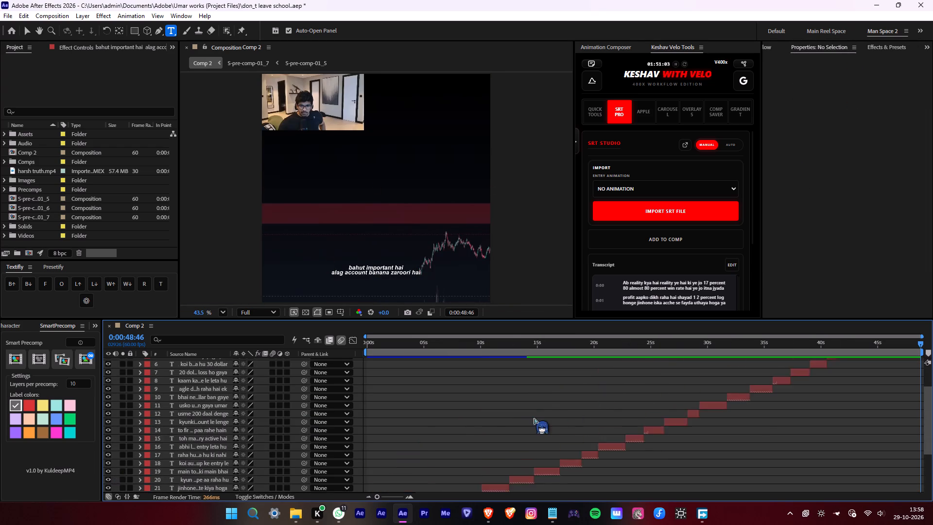
Set the scale of all subtitle layers, from "Ab reality kya hai" to "bahut important hai", to 100%.
{"action": "scroll", "coordinate": [523, 436], "scroll_direction": "down", "scroll_amount": 4}
{"action": "left_click", "coordinate": [385, 461]}
{"action": "scroll", "coordinate": [385, 461], "scroll_direction": "up", "scroll_amount": 13}
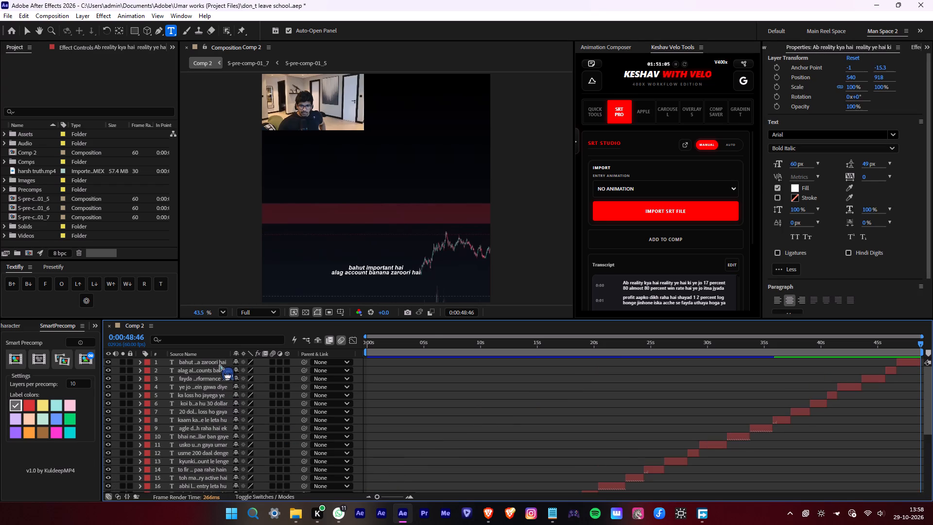
{"action": "left_click", "coordinate": [220, 363], "text": "shift"}
{"action": "key", "text": "s"}
{"action": "left_click", "coordinate": [255, 364]}
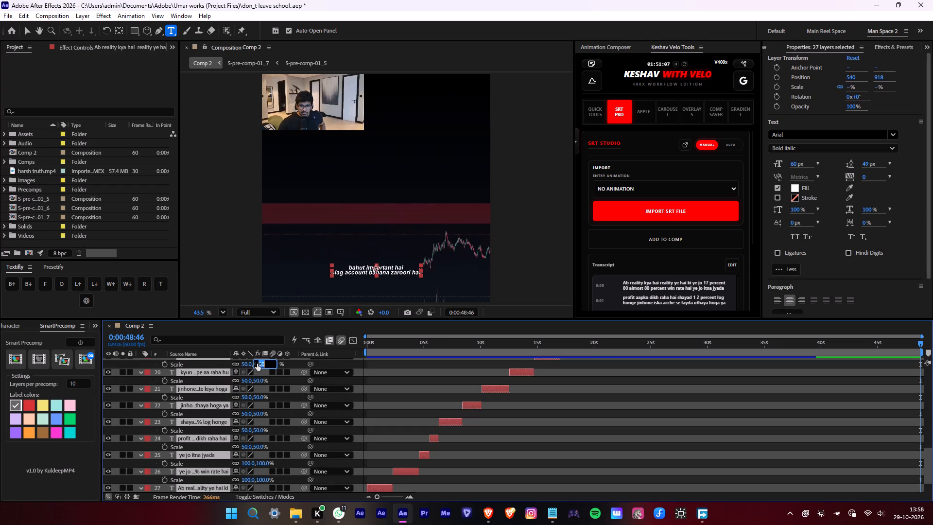
{"action": "key", "text": "1"}
{"action": "key", "text": "0"}
{"action": "key", "text": "0"}
{"action": "key", "text": "Return"}
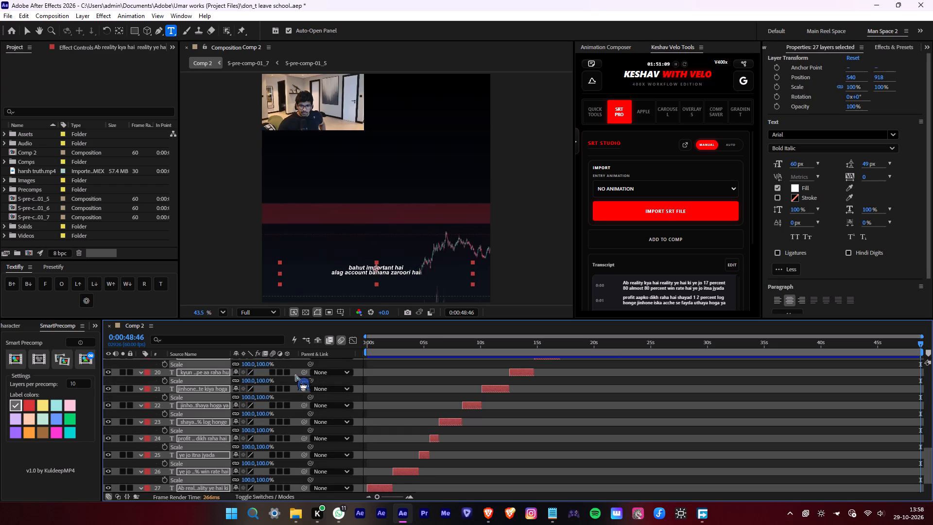
Select all layers and collapse their scale properties in the timeline.
{"action": "left_click", "coordinate": [136, 370]}
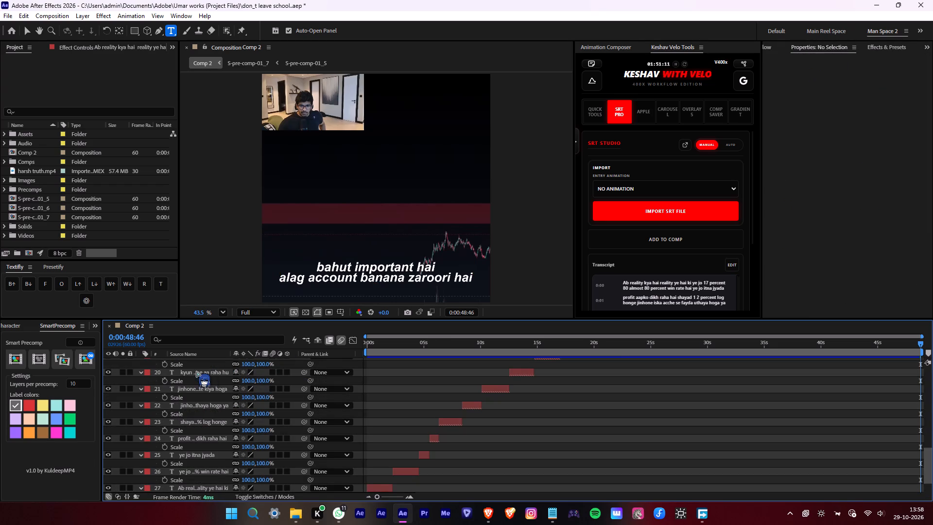
{"action": "key", "text": "ctrl+a"}
{"action": "left_click", "coordinate": [139, 371]}
{"action": "scroll", "coordinate": [330, 386], "scroll_direction": "down", "scroll_amount": 6, "text": "alt"}
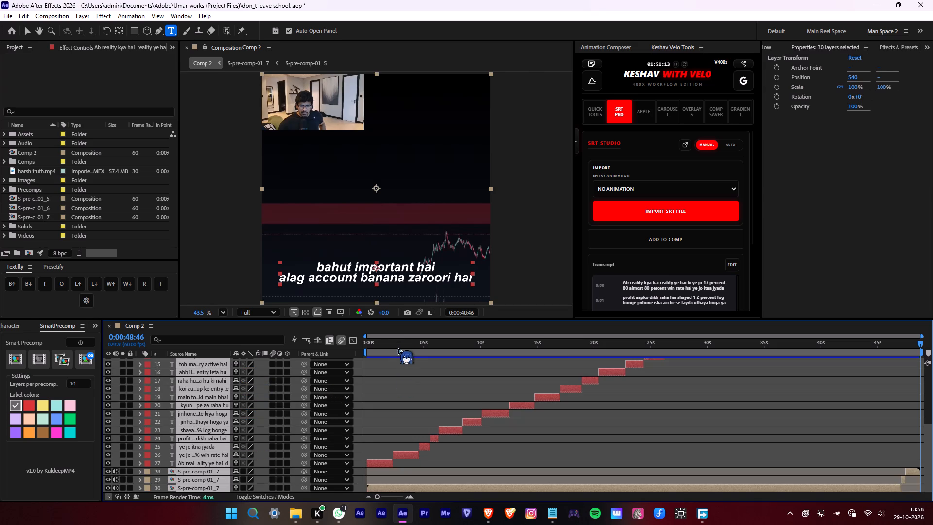
Preview Comp 2 from the start, with the preview resolution set to Third.
{"action": "left_click_drag", "start_coordinate": [402, 345], "coordinate": [350, 353]}
{"action": "left_click", "coordinate": [382, 369]}
{"action": "key", "text": "space"}
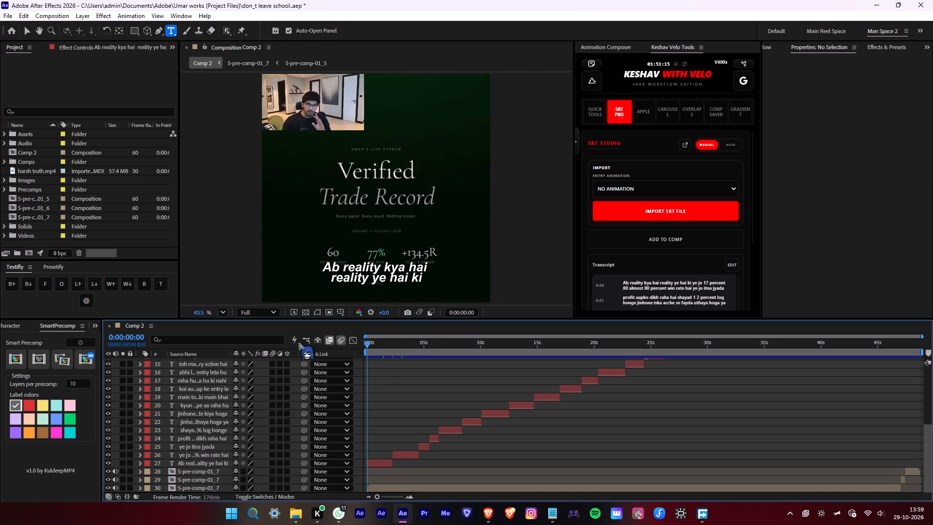
{"action": "left_click", "coordinate": [267, 312]}
{"action": "left_click", "coordinate": [265, 369]}
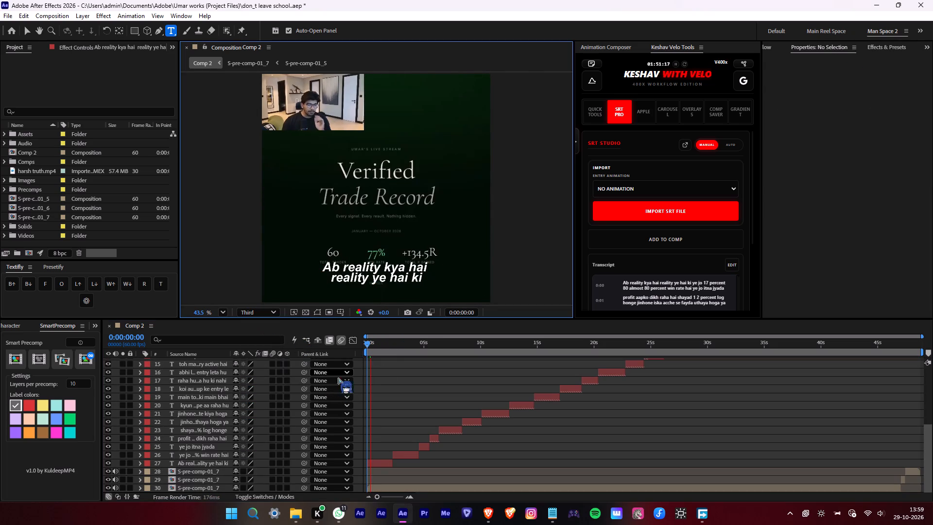
Save the project over the existing don_t leave school.aep file in the Umar works (Project Files) folder.
{"action": "left_click_drag", "start_coordinate": [365, 343], "coordinate": [392, 347]}
{"action": "key", "text": "ctrl+shift+s"}
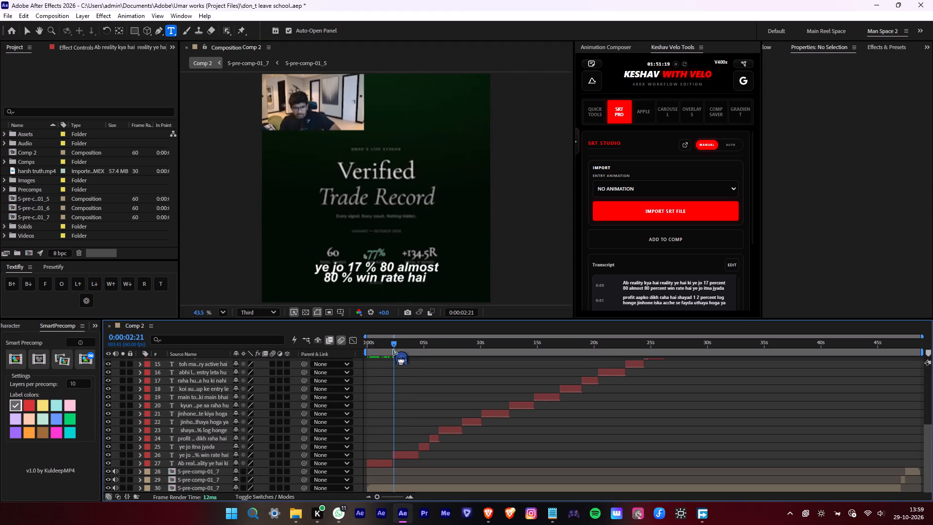
{"action": "left_click", "coordinate": [676, 395]}
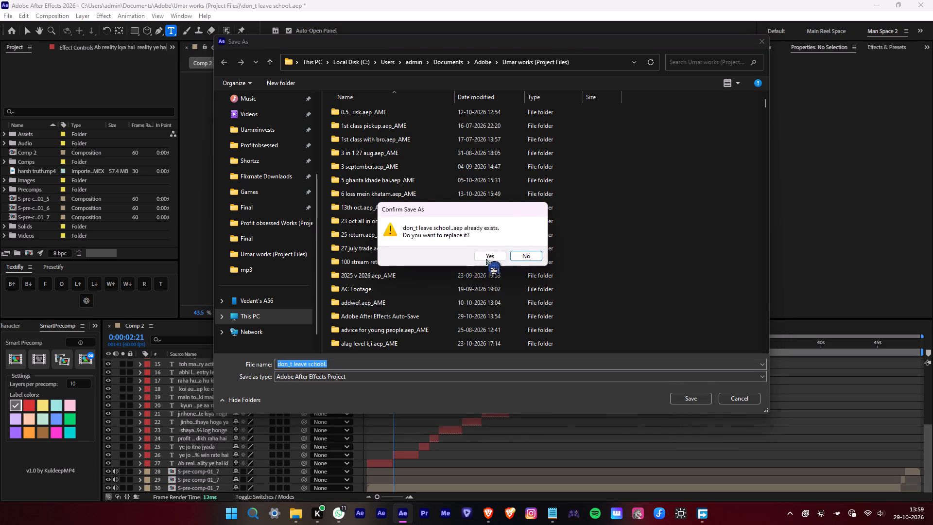
{"action": "left_click", "coordinate": [490, 257]}
Set the font size of all subtitle layers to 55 px.
{"action": "left_click_drag", "start_coordinate": [396, 347], "coordinate": [511, 346]}
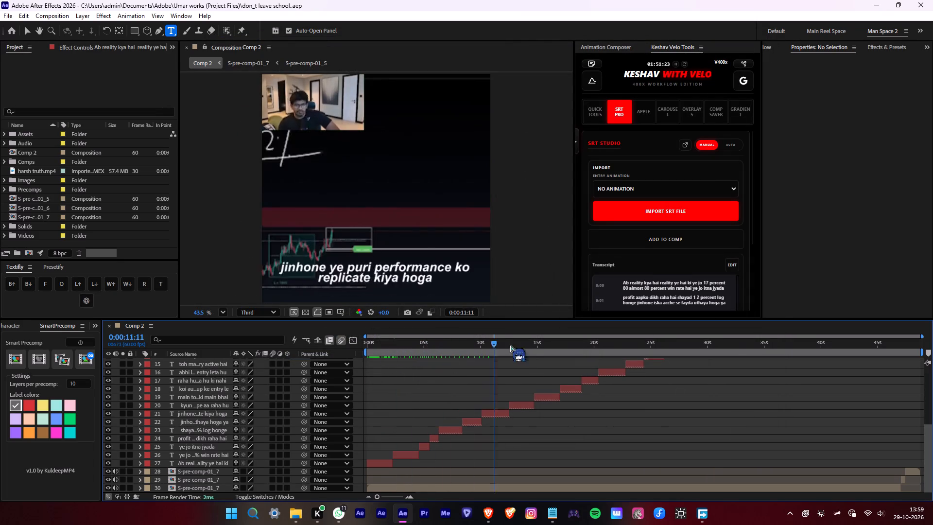
{"action": "left_click_drag", "start_coordinate": [511, 346], "coordinate": [587, 349]}
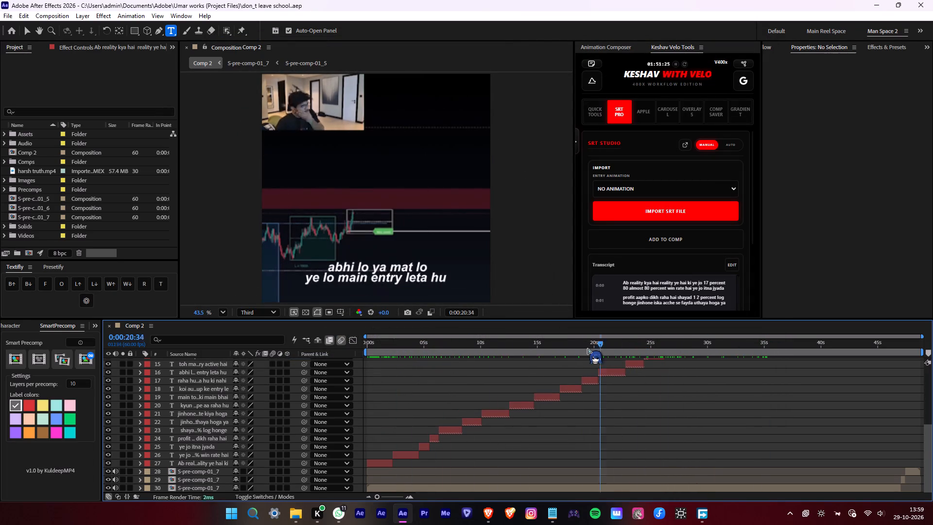
{"action": "left_click_drag", "start_coordinate": [587, 349], "coordinate": [576, 350]}
{"action": "left_click", "coordinate": [381, 462]}
{"action": "scroll", "coordinate": [381, 462], "scroll_direction": "up", "scroll_amount": 6}
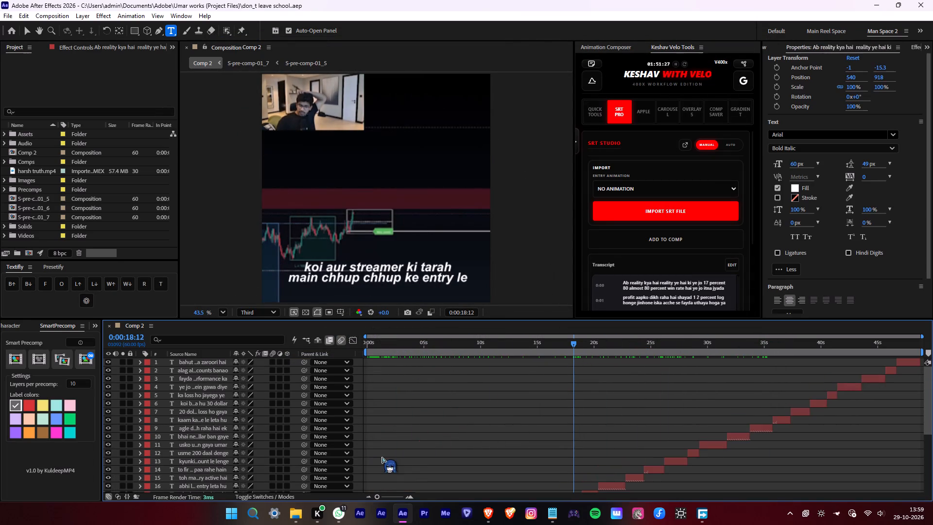
{"action": "scroll", "coordinate": [382, 457], "scroll_direction": "up", "scroll_amount": 4}
{"action": "left_click", "coordinate": [212, 363], "text": "shift"}
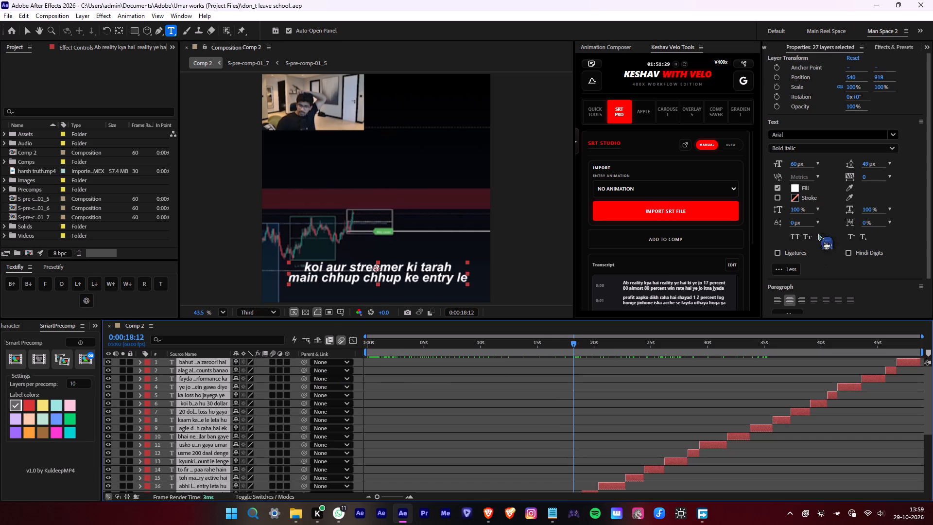
{"action": "left_click", "coordinate": [796, 167]}
{"action": "key", "text": "5"}
{"action": "key", "text": "5"}
{"action": "left_click", "coordinate": [820, 163]}
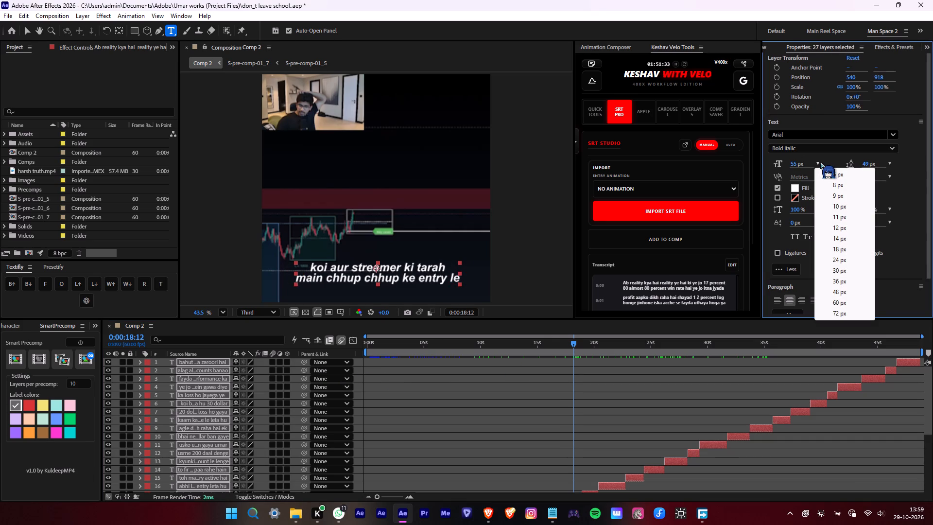
{"action": "left_click", "coordinate": [828, 157]}
Centre the anchor points of all subtitle layers and align them to the composition's centre at 540, 540.
{"action": "scroll", "coordinate": [750, 380], "scroll_direction": "down", "scroll_amount": 6}
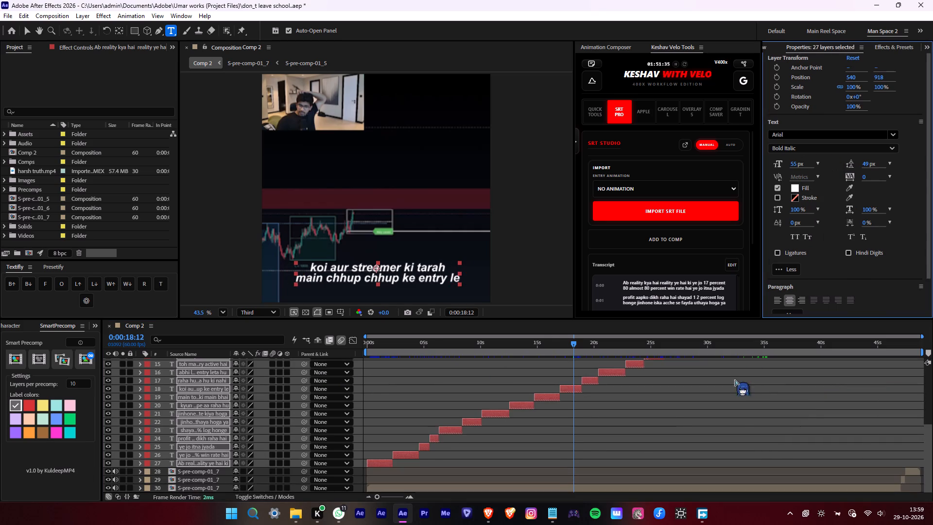
{"action": "left_click_drag", "start_coordinate": [591, 346], "coordinate": [659, 337]}
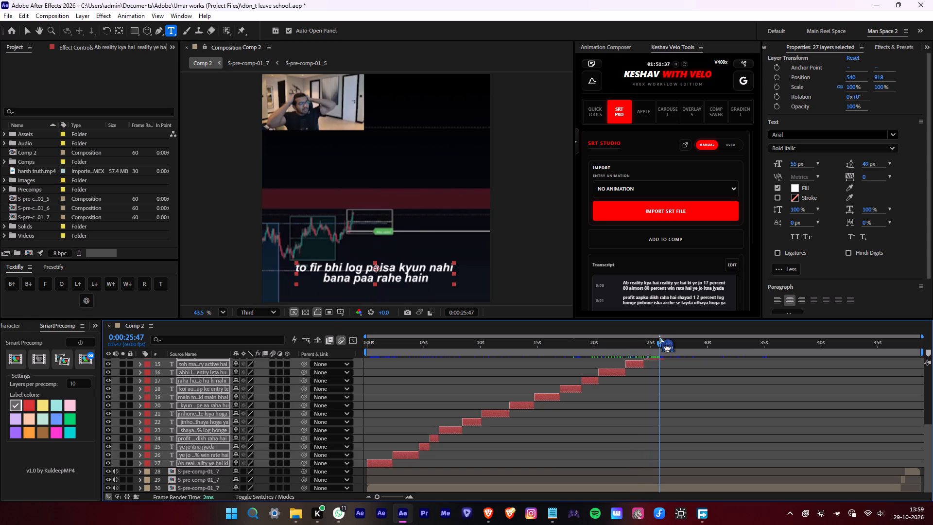
{"action": "left_click_drag", "start_coordinate": [659, 337], "coordinate": [663, 337]}
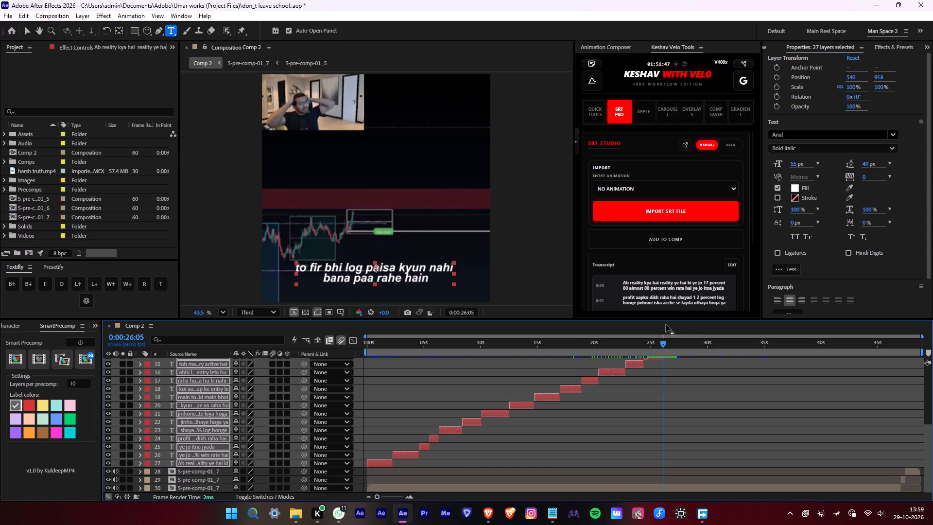
{"action": "left_click_drag", "start_coordinate": [649, 347], "coordinate": [533, 354]}
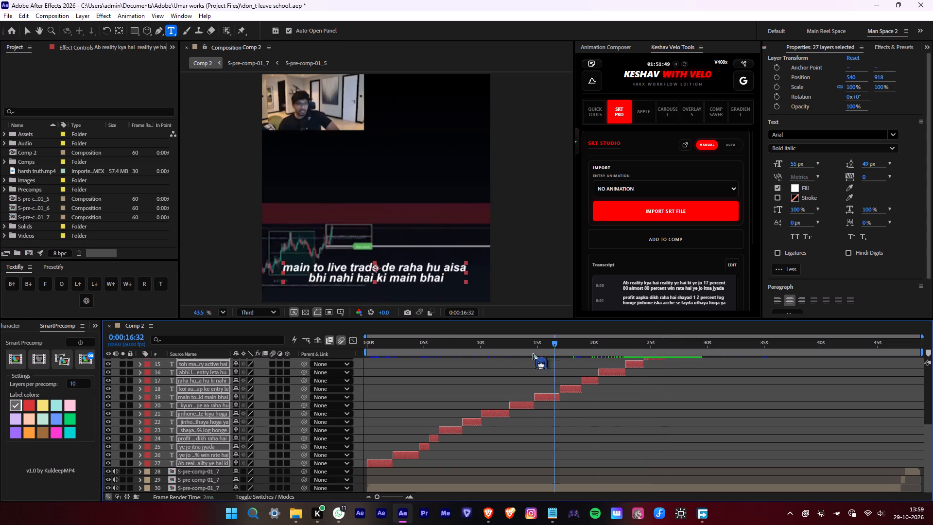
{"action": "left_click_drag", "start_coordinate": [533, 354], "coordinate": [448, 359]}
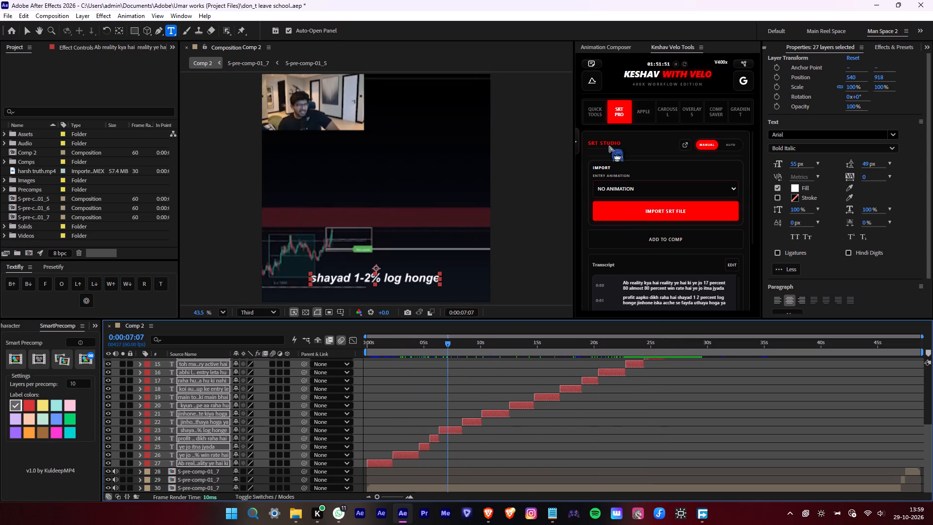
{"action": "left_click", "coordinate": [598, 107]}
{"action": "scroll", "coordinate": [660, 189], "scroll_direction": "up", "scroll_amount": 2}
{"action": "left_click", "coordinate": [713, 175]}
{"action": "left_click", "coordinate": [626, 178]}
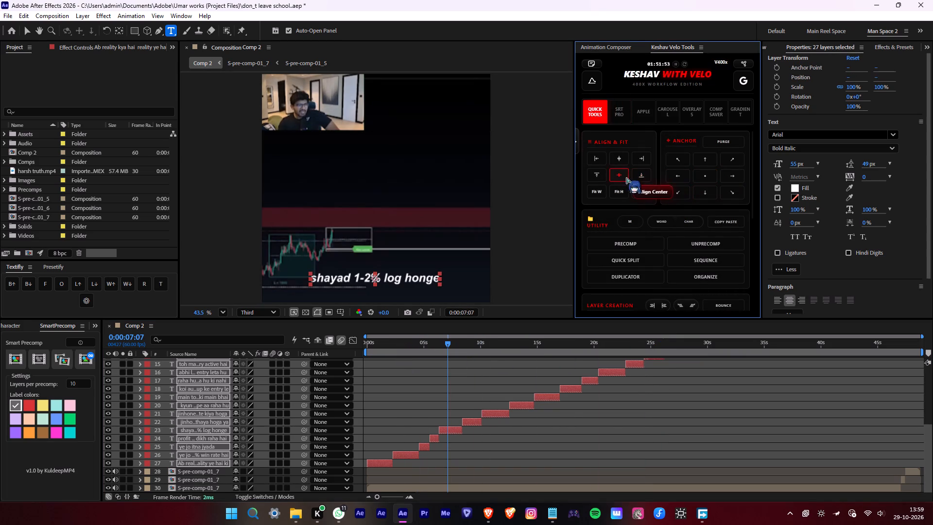
{"action": "left_click", "coordinate": [617, 160]}
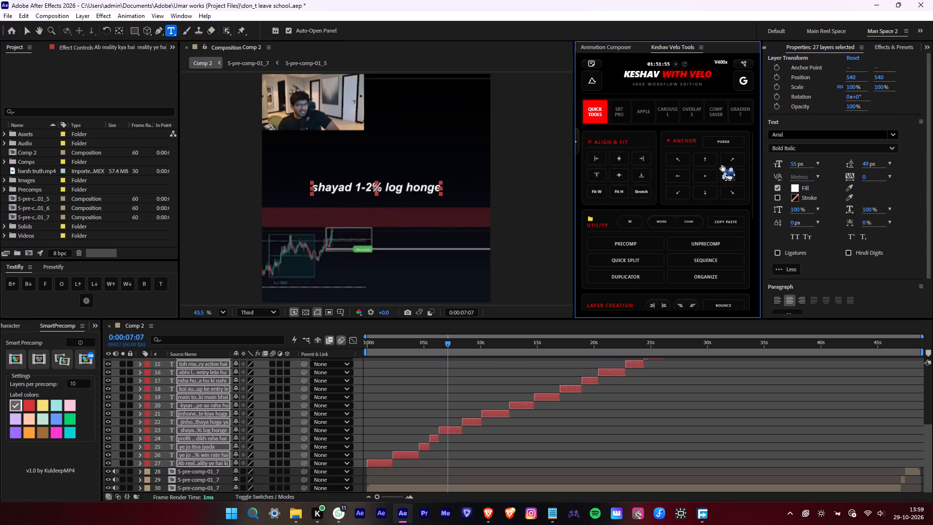
Check the centred subtitles against the video by playing back from 0:00:29:05.
{"action": "left_click_drag", "start_coordinate": [473, 349], "coordinate": [744, 325]}
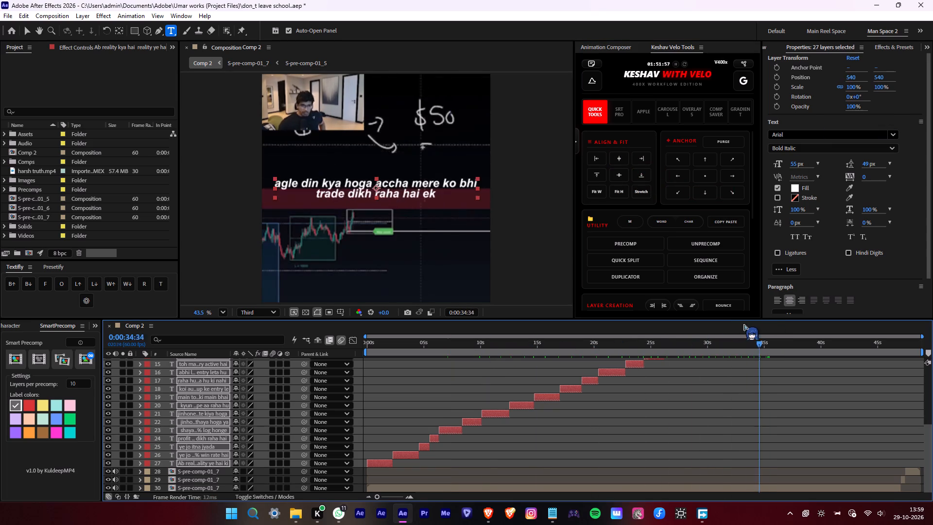
{"action": "left_click_drag", "start_coordinate": [744, 325], "coordinate": [696, 328]}
{"action": "key", "text": "space"}
{"action": "scroll", "coordinate": [759, 357], "scroll_direction": "up", "scroll_amount": 3}
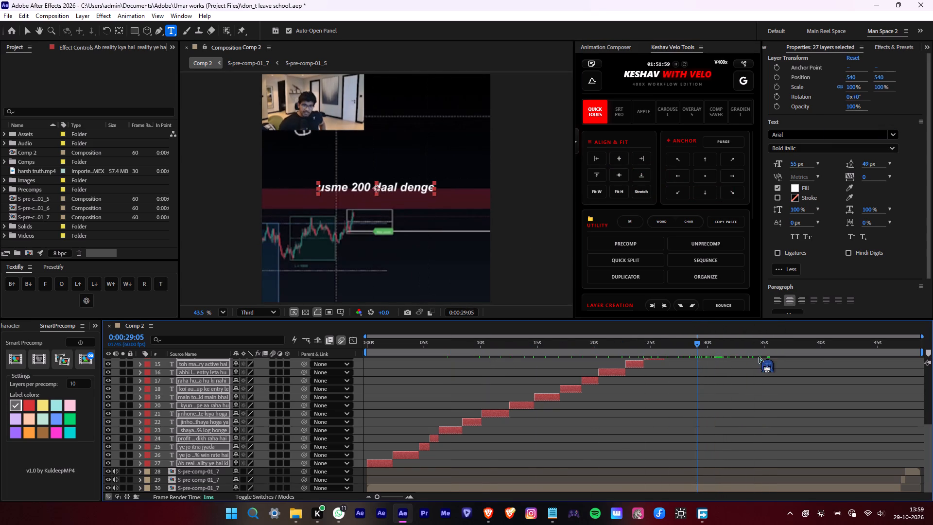
{"action": "scroll", "coordinate": [752, 367], "scroll_direction": "up", "scroll_amount": 1, "text": "alt"}
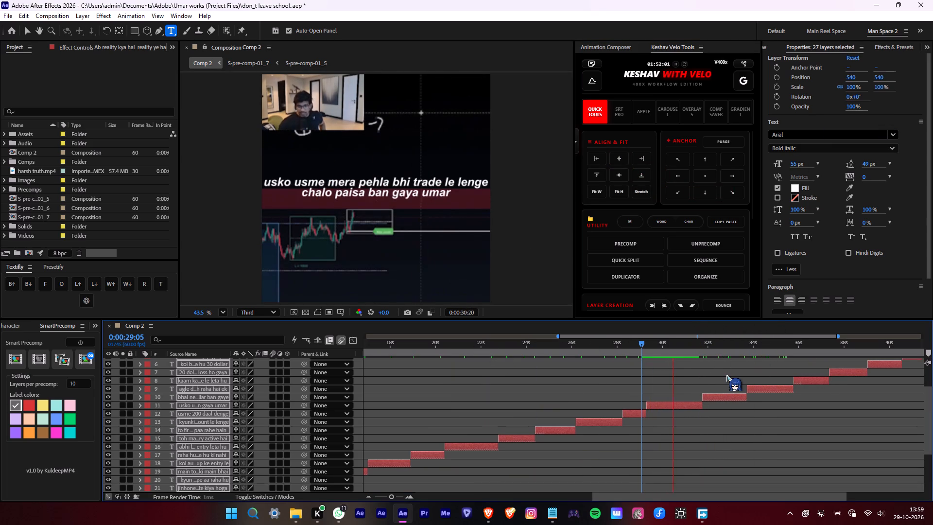
{"action": "left_click", "coordinate": [726, 376]}
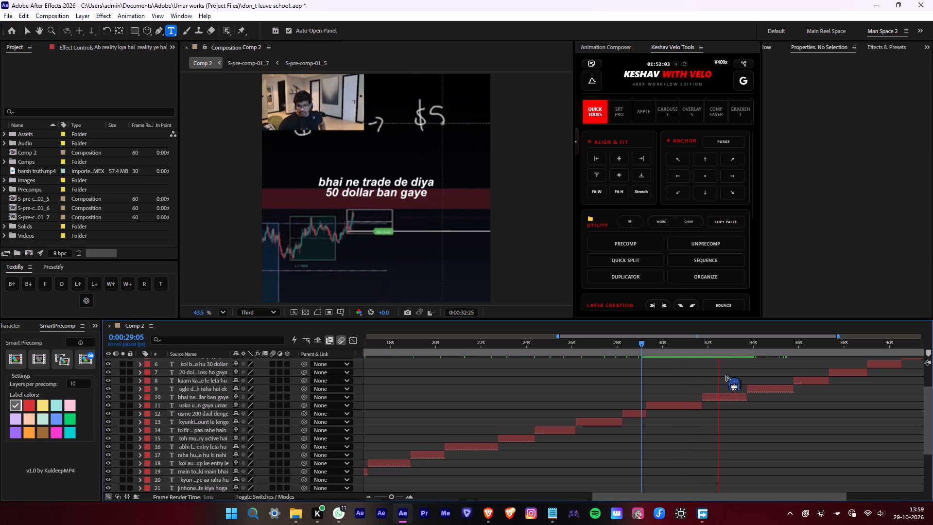
Set the "usko usme mera pehla bhi trade le lenge" subtitle's font size to 47 px and its leading to 42 px.
{"action": "key", "text": "space"}
{"action": "left_click_drag", "start_coordinate": [717, 353], "coordinate": [667, 358]}
{"action": "scroll", "coordinate": [673, 399], "scroll_direction": "down", "scroll_amount": 3, "text": "alt"}
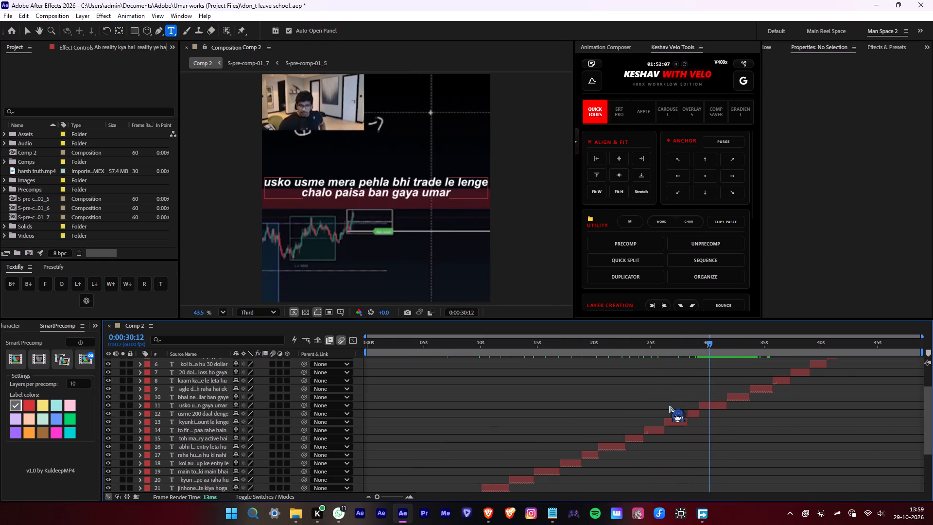
{"action": "left_click", "coordinate": [717, 407]}
{"action": "left_click_drag", "start_coordinate": [791, 165], "coordinate": [785, 165]}
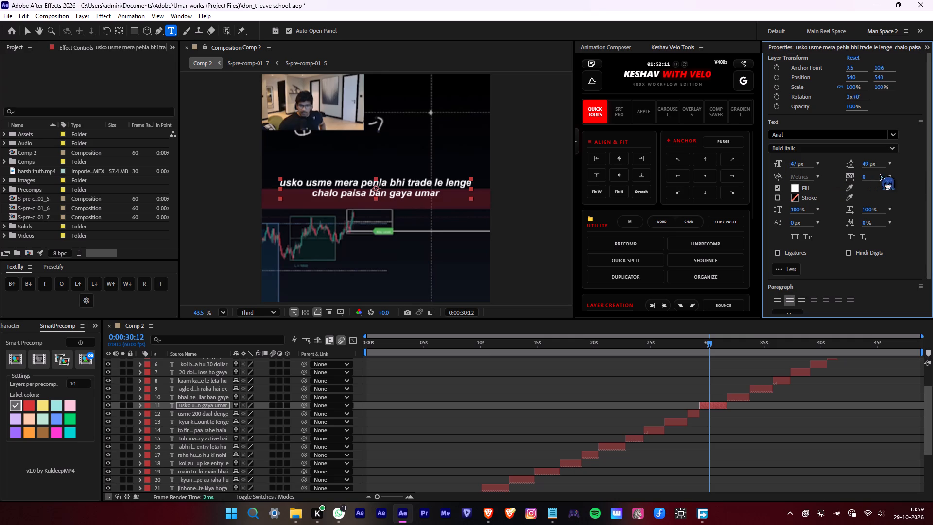
{"action": "left_click_drag", "start_coordinate": [869, 166], "coordinate": [861, 164]}
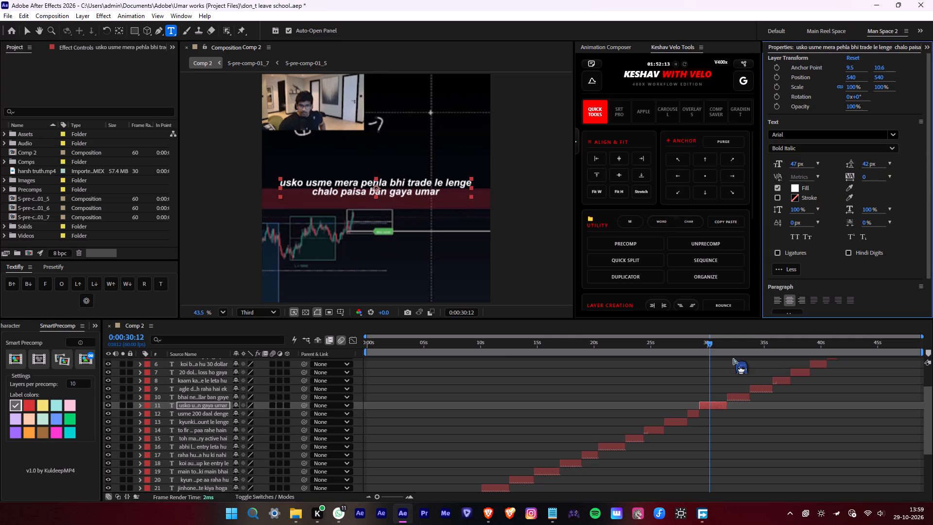
Play back from 0:00:27:58 to check the resized subtitle and the ones that follow against the video.
{"action": "left_click_drag", "start_coordinate": [722, 350], "coordinate": [684, 352]}
{"action": "key", "text": "space"}
{"action": "scroll", "coordinate": [714, 374], "scroll_direction": "up", "scroll_amount": 1, "text": "alt"}
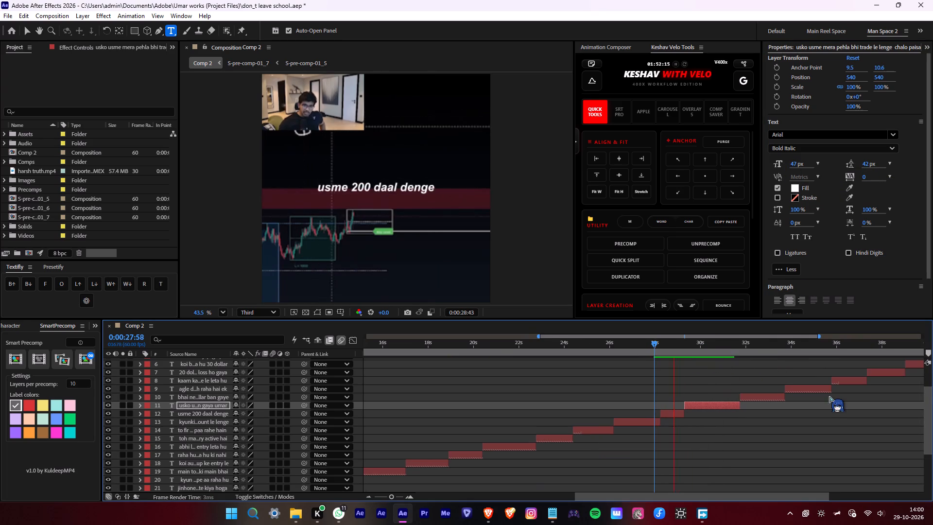
{"action": "middle_click_drag", "start_coordinate": [820, 395], "coordinate": [781, 397], "text": "alt"}
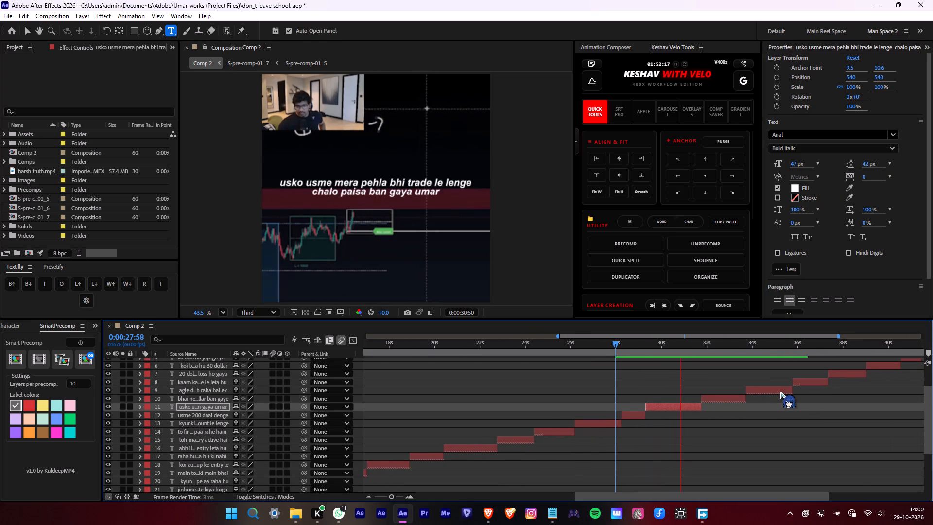
{"action": "middle_click_drag", "start_coordinate": [777, 393], "coordinate": [650, 403]}
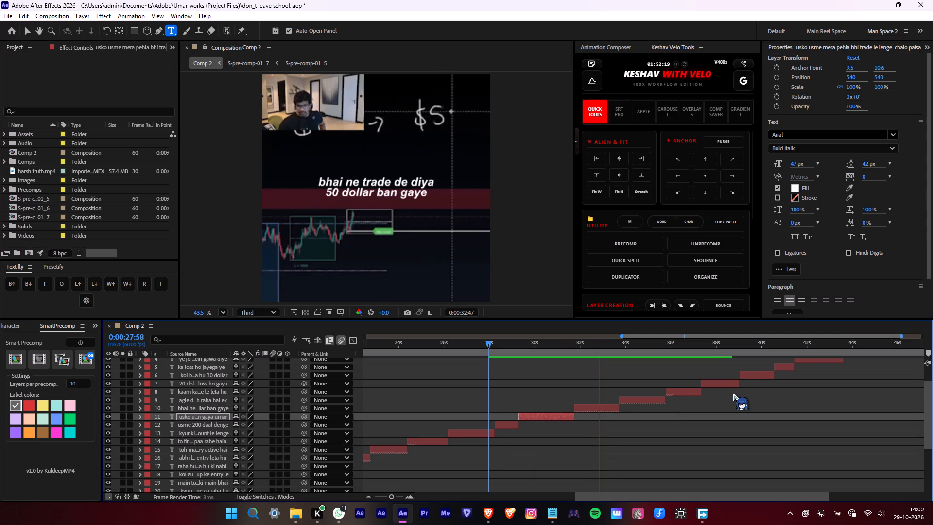
{"action": "scroll", "coordinate": [702, 399], "scroll_direction": "down", "scroll_amount": 5, "text": "alt"}
{"action": "key", "text": "space"}
Return to the composition's start and lower all 27 subtitle layers together to a Y position of 727.
{"action": "left_click_drag", "start_coordinate": [714, 349], "coordinate": [540, 367]}
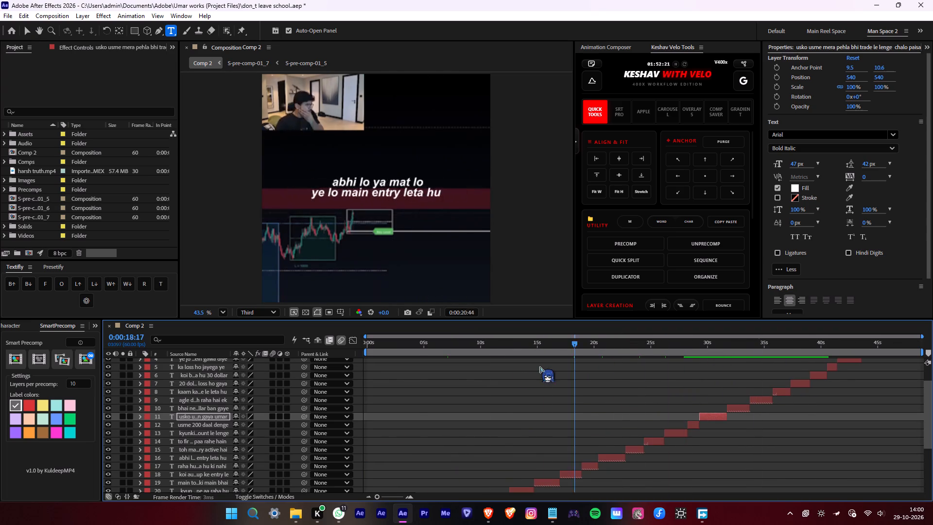
{"action": "left_click_drag", "start_coordinate": [540, 367], "coordinate": [235, 381]}
{"action": "scroll", "coordinate": [421, 411], "scroll_direction": "down", "scroll_amount": 7}
{"action": "left_click", "coordinate": [381, 462]}
{"action": "scroll", "coordinate": [386, 460], "scroll_direction": "up", "scroll_amount": 11}
{"action": "left_click", "coordinate": [223, 363], "text": "shift"}
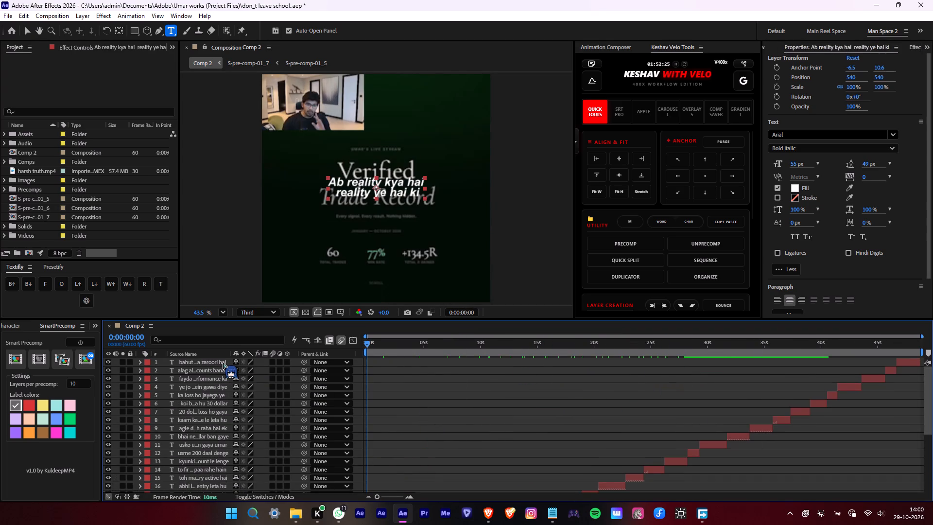
{"action": "left_click_drag", "start_coordinate": [874, 77], "coordinate": [875, 77]}
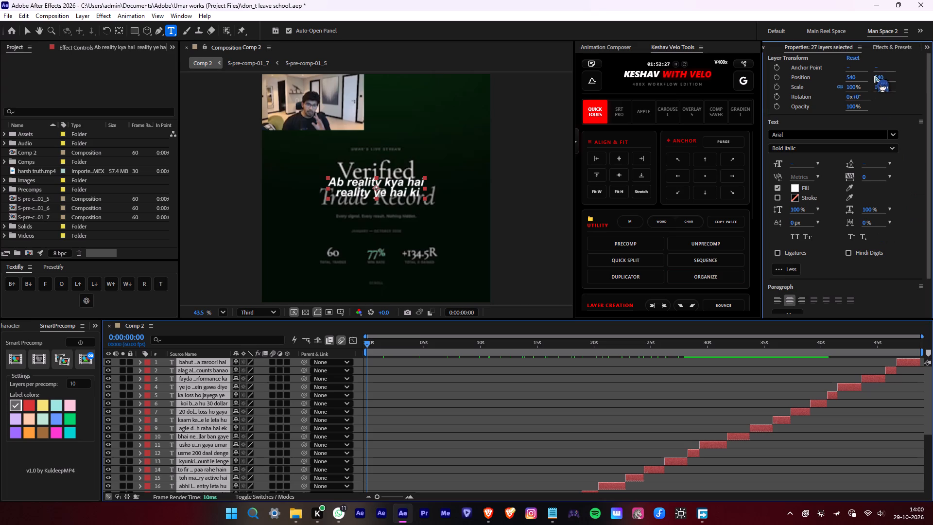
{"action": "left_click_drag", "start_coordinate": [875, 77], "coordinate": [902, 79]}
{"action": "left_click_drag", "start_coordinate": [878, 80], "coordinate": [932, 81]}
{"action": "left_click_drag", "start_coordinate": [882, 80], "coordinate": [921, 81]}
Apply the Textifly O action to all 27 selected subtitle layers.
{"action": "scroll", "coordinate": [581, 380], "scroll_direction": "down", "scroll_amount": 7}
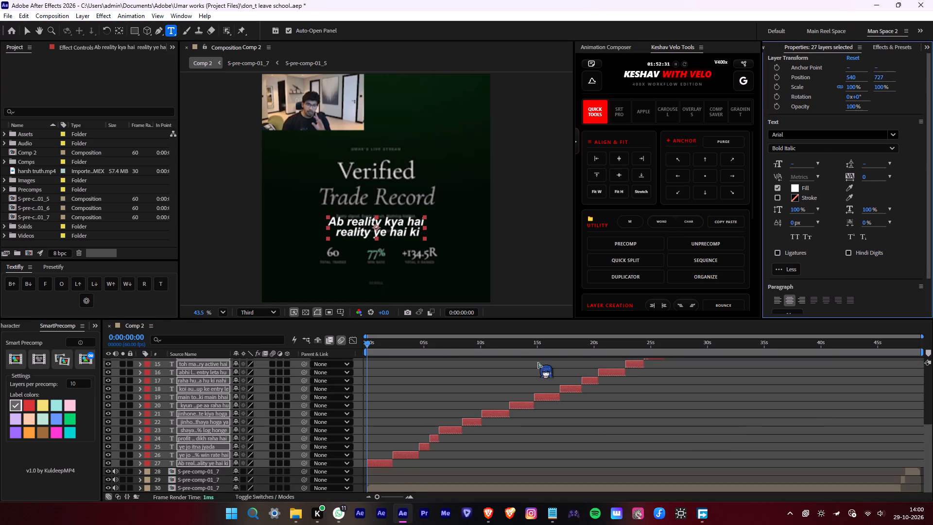
{"action": "left_click", "coordinate": [60, 282]}
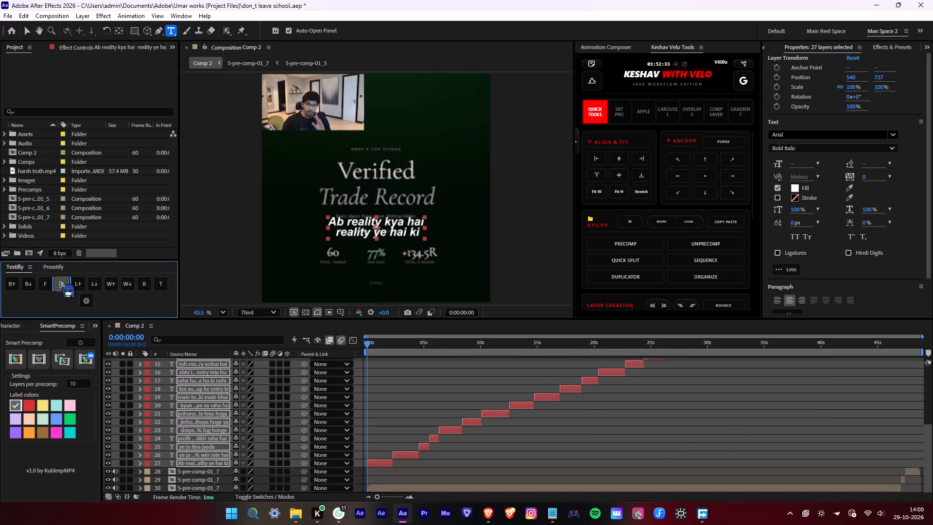
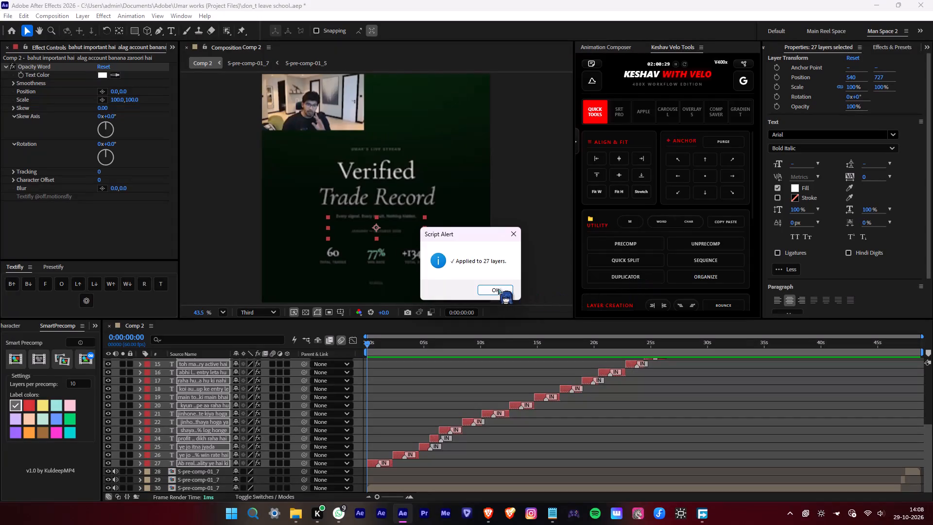
Play back from the composition's start to check the word-by-word animation on the first two subtitles.
{"action": "left_click", "coordinate": [495, 290]}
{"action": "left_click", "coordinate": [413, 390]}
{"action": "key", "text": "space"}
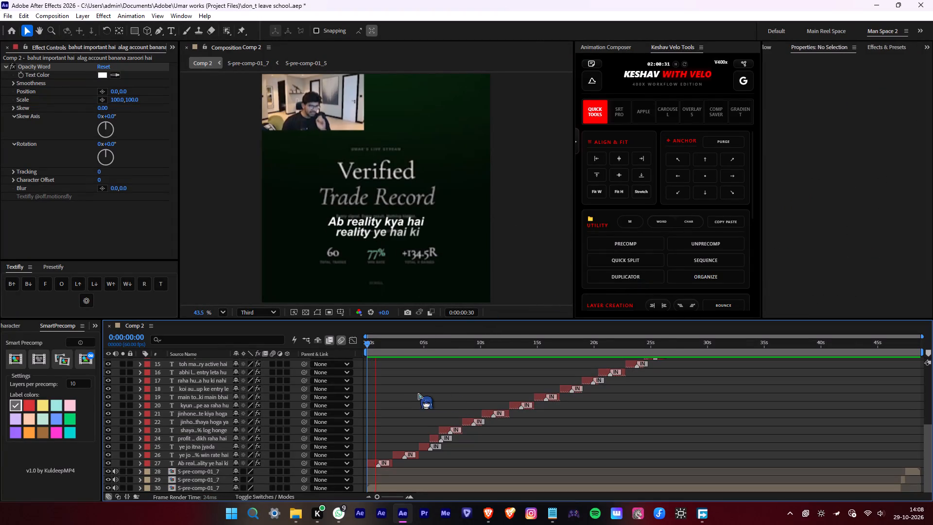
{"action": "scroll", "coordinate": [379, 394], "scroll_direction": "up", "scroll_amount": 2, "text": "alt"}
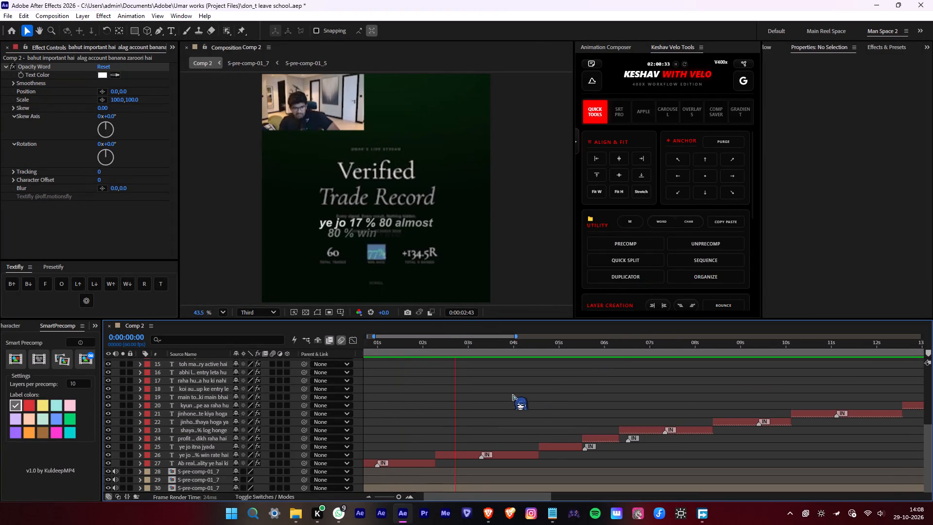
{"action": "key", "text": "space"}
Move the IN markers of the "Ab reality kya hai" and "ye jo 17 % 80 almost" subtitles later, close to each layer's end.
{"action": "left_click_drag", "start_coordinate": [481, 458], "coordinate": [493, 459]}
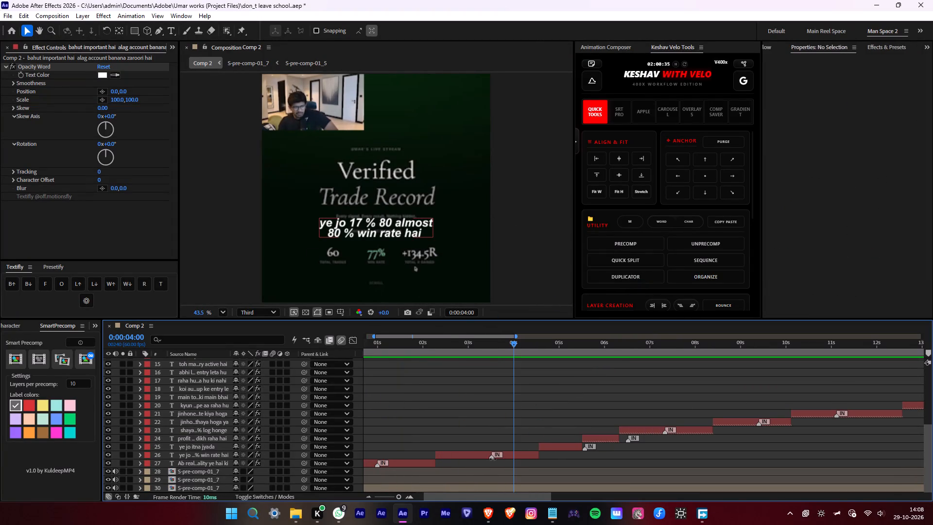
{"action": "left_click_drag", "start_coordinate": [493, 459], "coordinate": [521, 460]}
{"action": "left_click_drag", "start_coordinate": [379, 466], "coordinate": [407, 467]}
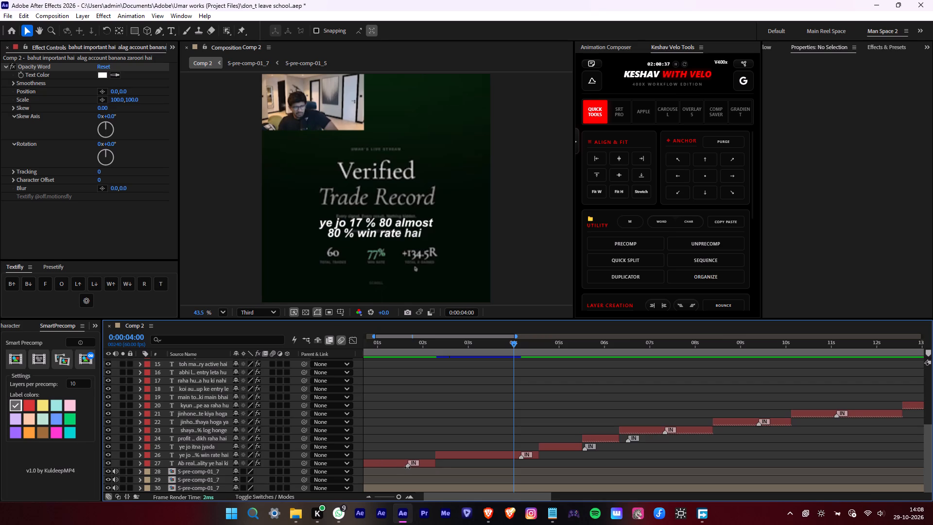
{"action": "left_click_drag", "start_coordinate": [407, 467], "coordinate": [410, 467]}
Move the IN markers on the three subtitle layers 21, 20 and 19 later, closer to the ends of their clips.
{"action": "scroll", "coordinate": [441, 454], "scroll_direction": "down", "scroll_amount": 2, "text": "alt"}
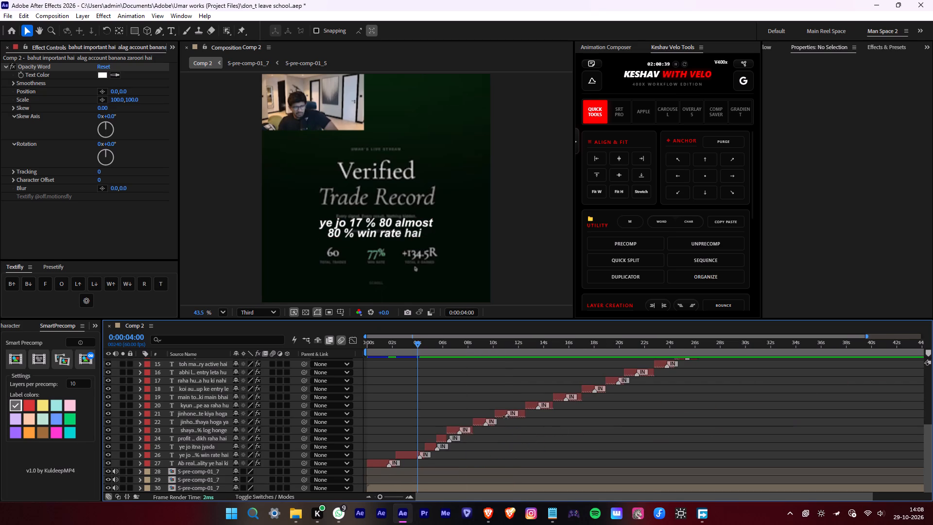
{"action": "left_click_drag", "start_coordinate": [506, 417], "coordinate": [512, 417]}
{"action": "left_click", "coordinate": [540, 410]}
{"action": "left_click_drag", "start_coordinate": [540, 409], "coordinate": [547, 409]}
{"action": "left_click_drag", "start_coordinate": [567, 400], "coordinate": [574, 401]}
Move the IN markers on subtitle layers 18, 16 and 15 later within their clips, keeping the layers' own timing.
{"action": "scroll", "coordinate": [605, 393], "scroll_direction": "up", "scroll_amount": 2, "text": "alt"}
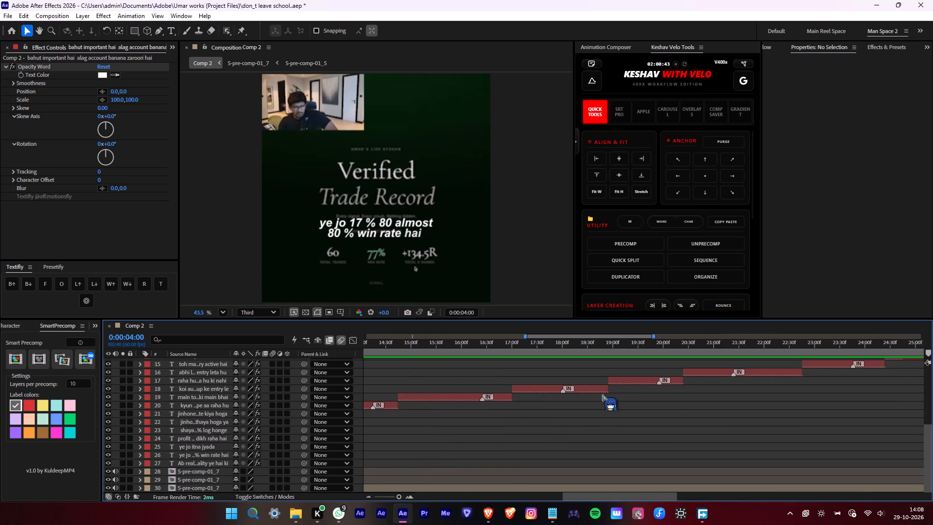
{"action": "left_click_drag", "start_coordinate": [560, 391], "coordinate": [565, 391]}
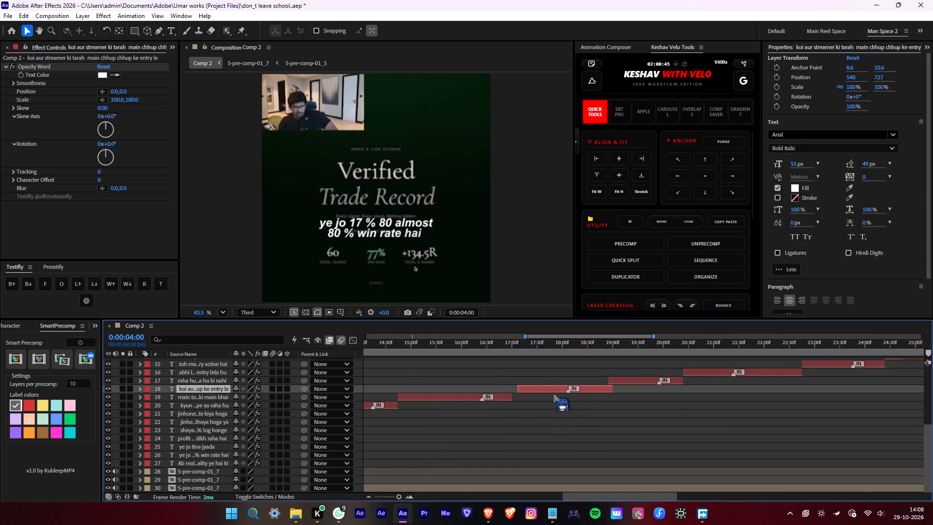
{"action": "key", "text": "ctrl+z"}
{"action": "left_click_drag", "start_coordinate": [565, 392], "coordinate": [588, 392]}
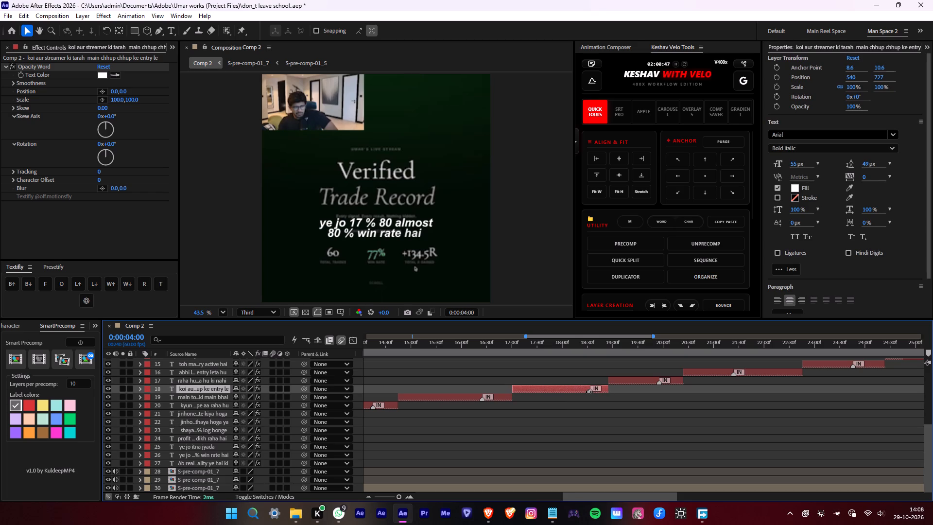
{"action": "left_click_drag", "start_coordinate": [588, 392], "coordinate": [584, 392]}
{"action": "left_click_drag", "start_coordinate": [733, 375], "coordinate": [792, 375]}
{"action": "left_click_drag", "start_coordinate": [855, 367], "coordinate": [865, 367]}
Move the IN markers on subtitle layers 11, 10 and 9 later, closer to the ends of their clips.
{"action": "scroll", "coordinate": [856, 385], "scroll_direction": "down", "scroll_amount": 2, "text": "alt"}
{"action": "middle_click_drag", "start_coordinate": [854, 385], "coordinate": [584, 444]}
{"action": "scroll", "coordinate": [838, 386], "scroll_direction": "up", "scroll_amount": 1}
{"action": "left_click_drag", "start_coordinate": [675, 392], "coordinate": [687, 392]}
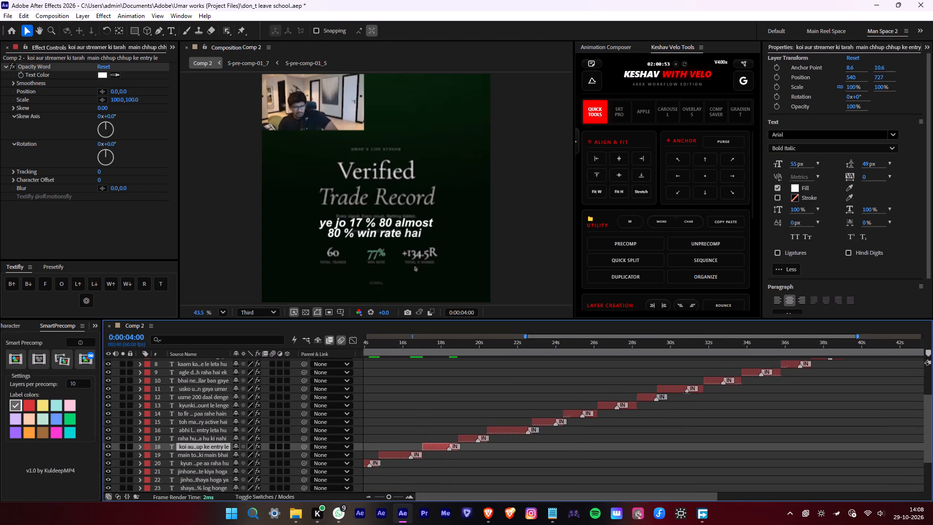
{"action": "left_click_drag", "start_coordinate": [687, 392], "coordinate": [688, 392]}
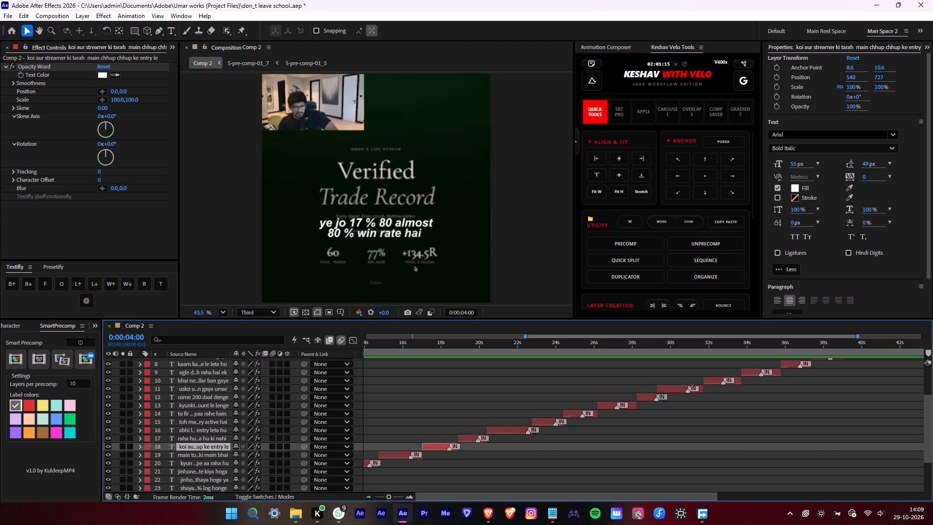
{"action": "left_click_drag", "start_coordinate": [726, 383], "coordinate": [731, 384]}
{"action": "left_click_drag", "start_coordinate": [761, 375], "coordinate": [769, 375]}
Nudge the IN marker on subtitle layer 4, ending "gawa diye", slightly later in its clip.
{"action": "scroll", "coordinate": [838, 392], "scroll_direction": "down", "scroll_amount": 1}
{"action": "middle_click_drag", "start_coordinate": [838, 392], "coordinate": [641, 470]}
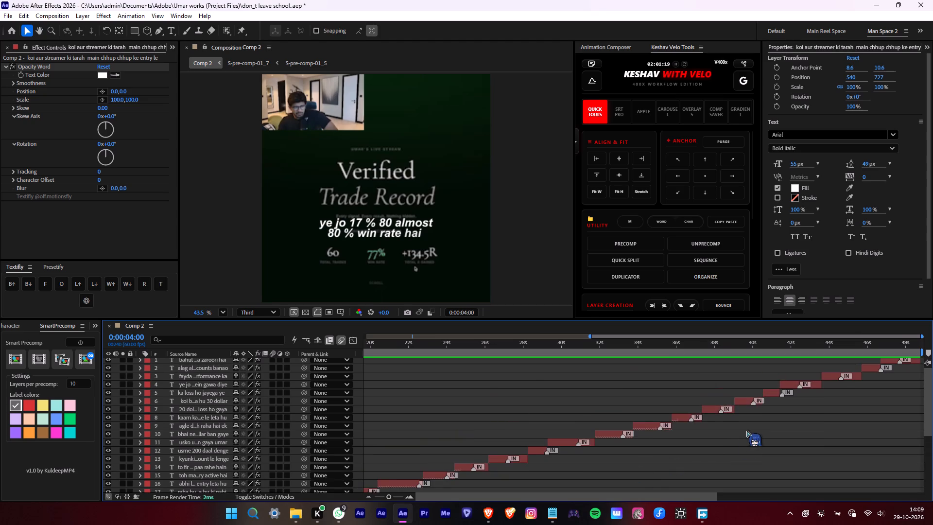
{"action": "scroll", "coordinate": [756, 429], "scroll_direction": "down", "scroll_amount": 6, "text": "alt"}
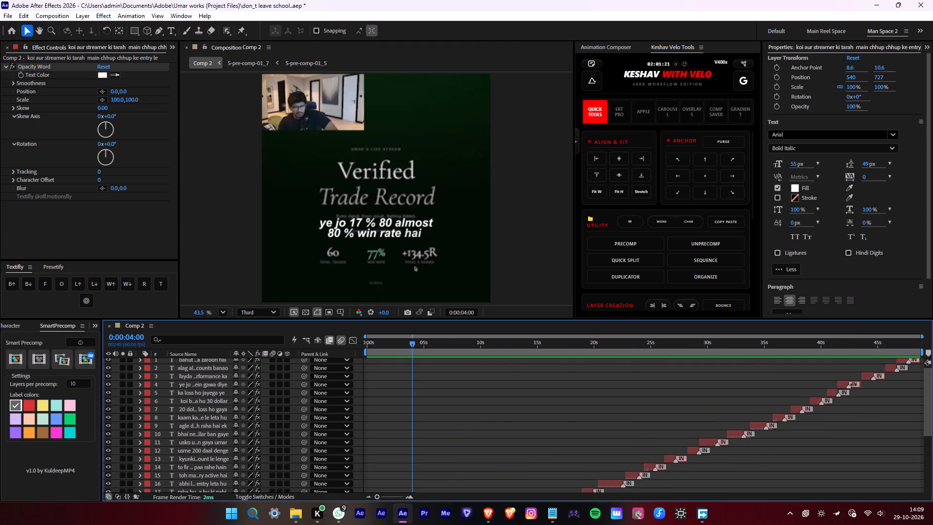
{"action": "left_click", "coordinate": [848, 386]}
{"action": "left_click", "coordinate": [871, 395]}
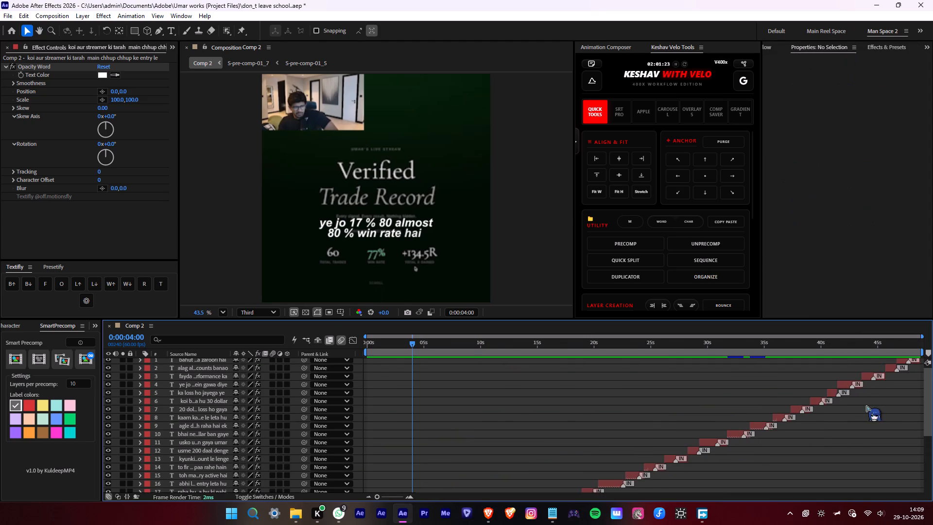
Play back from 0:00:04:00 to about 0:00:07:04 to check the subtitle reveals and placement against the video.
{"action": "scroll", "coordinate": [881, 420], "scroll_direction": "down", "scroll_amount": 7}
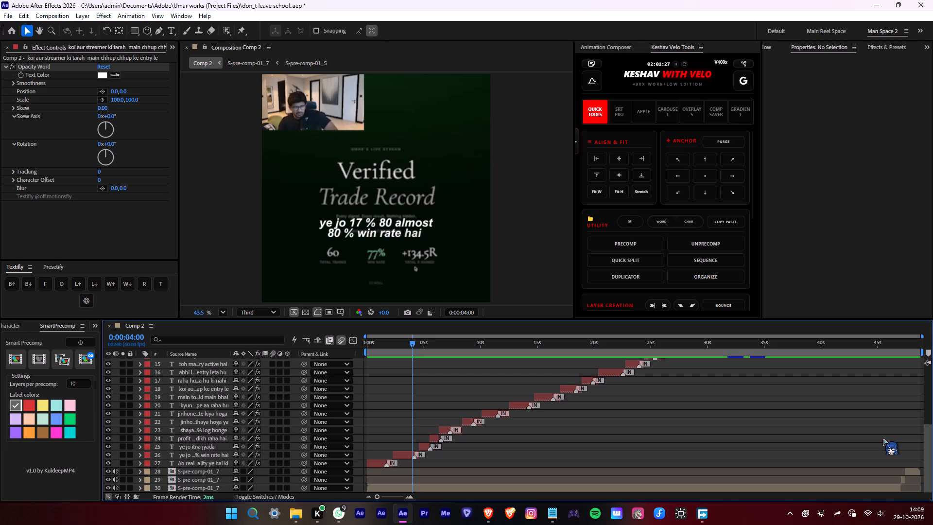
{"action": "key", "text": "space"}
{"action": "scroll", "coordinate": [421, 445], "scroll_direction": "up", "scroll_amount": 3, "text": "alt"}
{"action": "scroll", "coordinate": [494, 454], "scroll_direction": "down", "scroll_amount": 3, "text": "alt"}
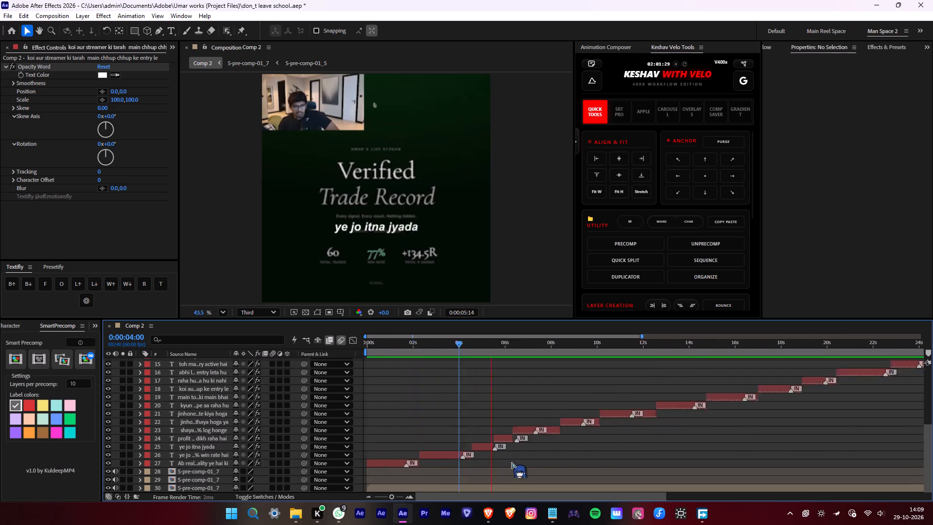
{"action": "middle_click_drag", "start_coordinate": [515, 463], "coordinate": [662, 432]}
{"action": "key", "text": "space"}
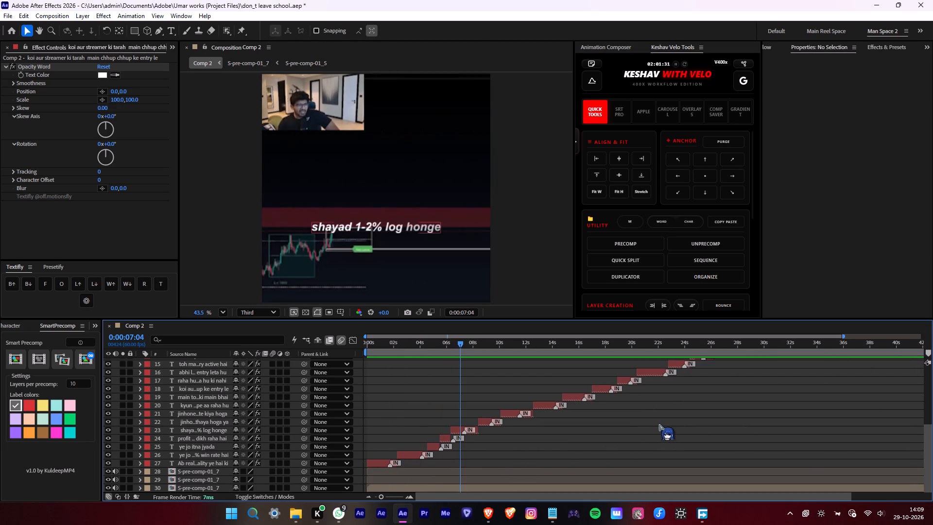
Select all 27 subtitle layers and raise them together to a Y position of 594.
{"action": "scroll", "coordinate": [643, 429], "scroll_direction": "down", "scroll_amount": 5}
{"action": "left_click", "coordinate": [367, 463]}
{"action": "scroll", "coordinate": [409, 456], "scroll_direction": "up", "scroll_amount": 5}
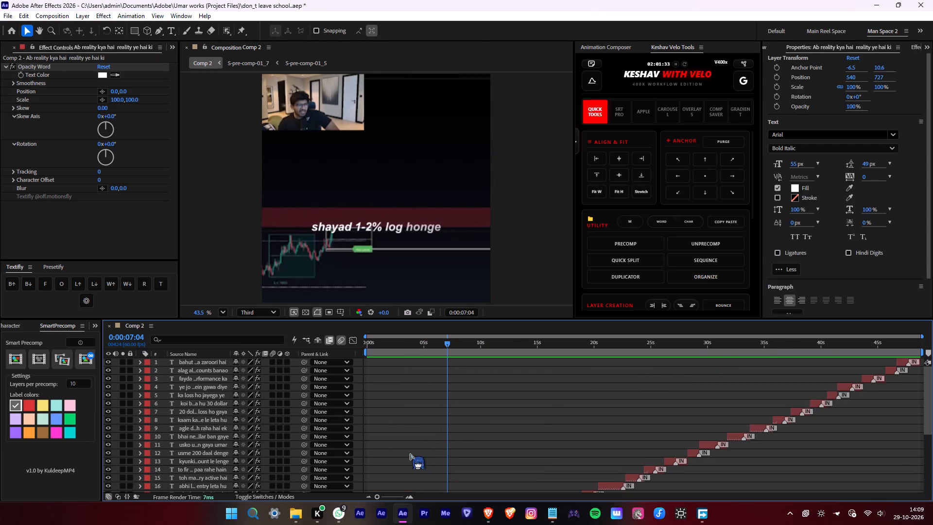
{"action": "scroll", "coordinate": [410, 454], "scroll_direction": "up", "scroll_amount": 6}
{"action": "left_click", "coordinate": [198, 357], "text": "shift"}
{"action": "left_click_drag", "start_coordinate": [195, 374], "coordinate": [193, 387], "text": "shift"}
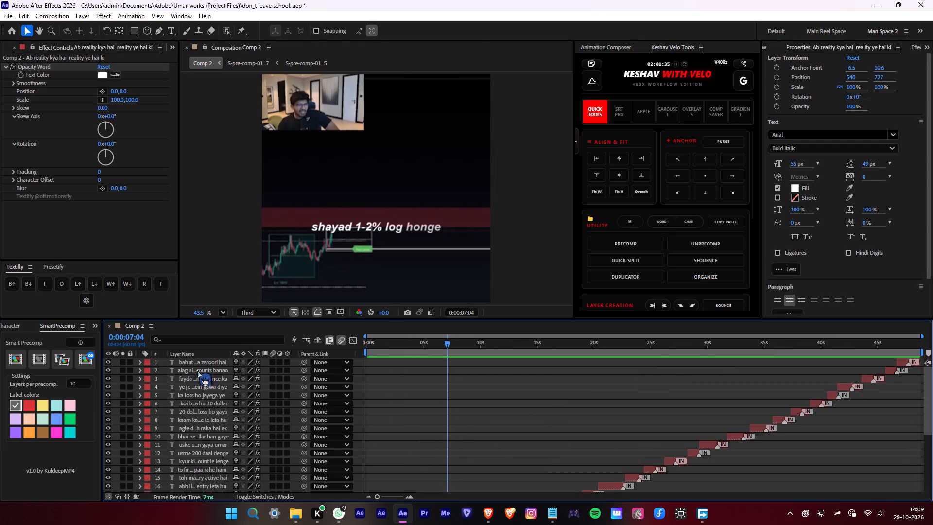
{"action": "left_click", "coordinate": [203, 363], "text": "shift"}
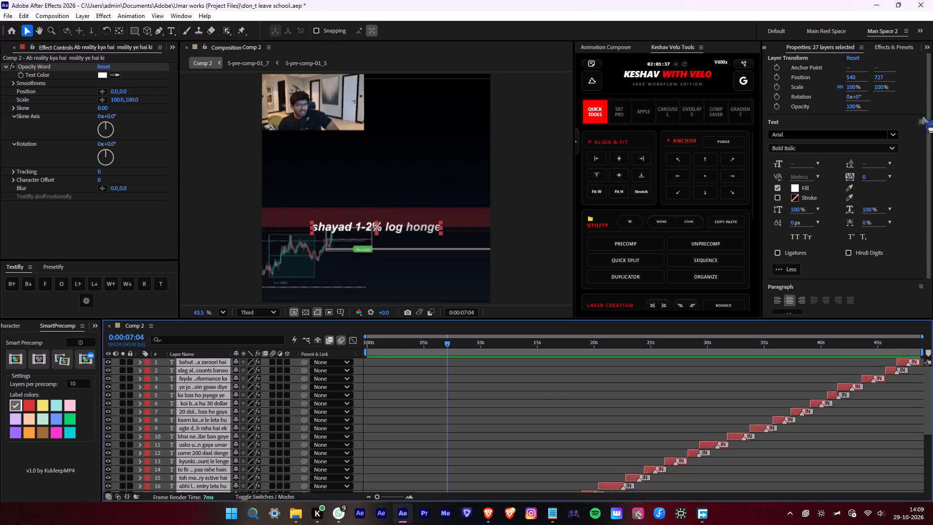
{"action": "left_click_drag", "start_coordinate": [881, 79], "coordinate": [813, 80]}
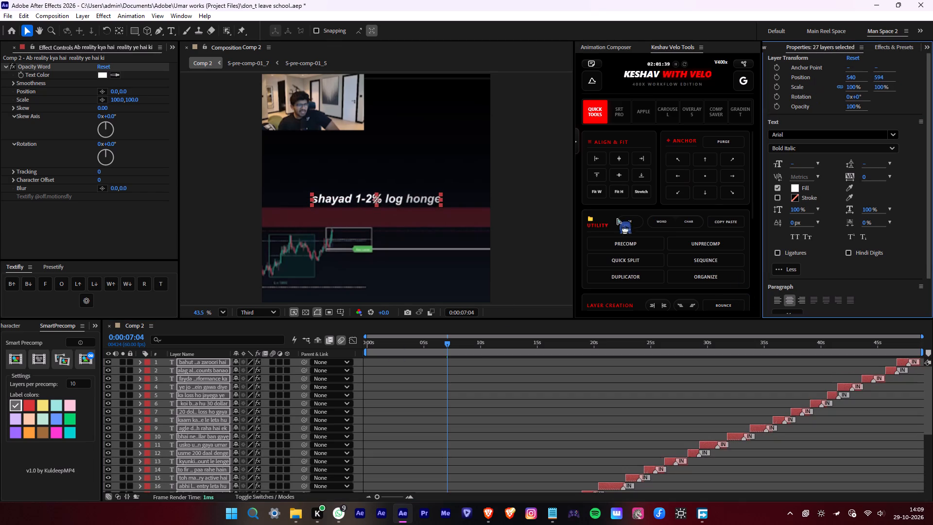
{"action": "scroll", "coordinate": [468, 364], "scroll_direction": "down", "scroll_amount": 7}
{"action": "left_click", "coordinate": [472, 367]}
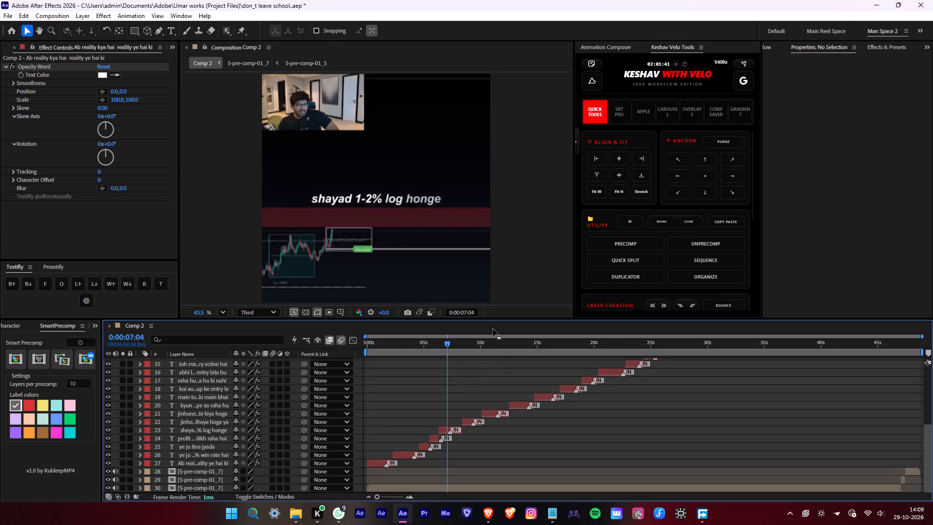
At 0:00:01:30, apply the "Tint text glow v3_ae_2020_bxd" preset to the "Ab reality kya hai" subtitle layer.
{"action": "left_click_drag", "start_coordinate": [392, 346], "coordinate": [384, 347]}
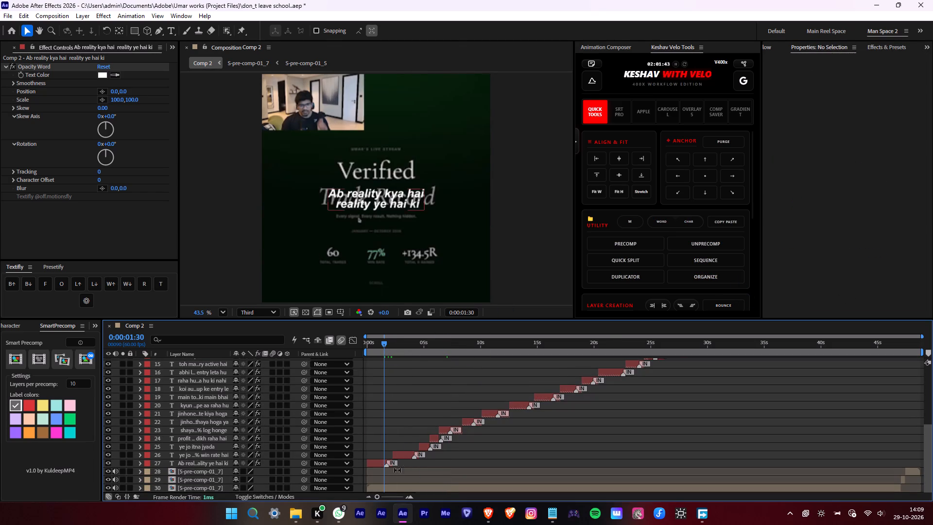
{"action": "left_click", "coordinate": [383, 464]}
{"action": "left_click", "coordinate": [913, 50]}
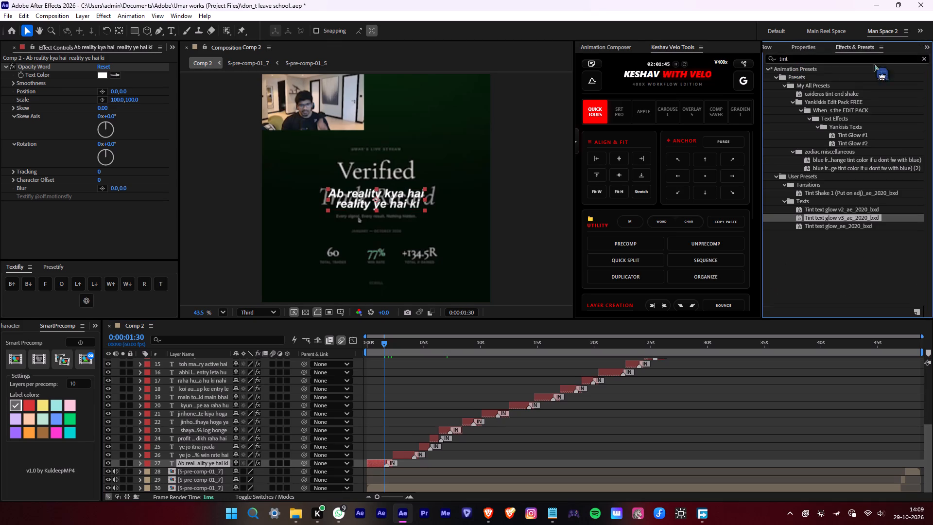
{"action": "double_click", "coordinate": [847, 215]}
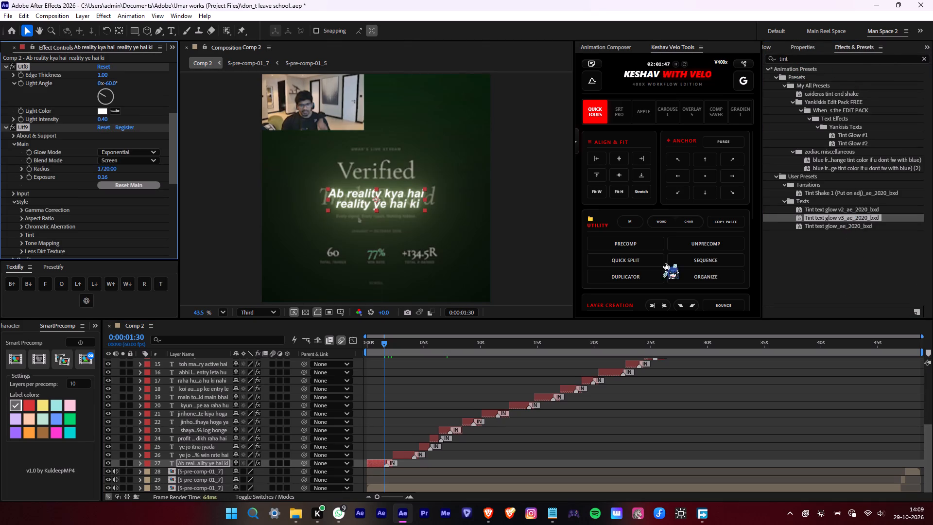
Set the glow effect's Exposure on the "Ab reality kya hai" subtitle to 0.10.
{"action": "left_click", "coordinate": [74, 202]}
{"action": "left_click", "coordinate": [66, 189]}
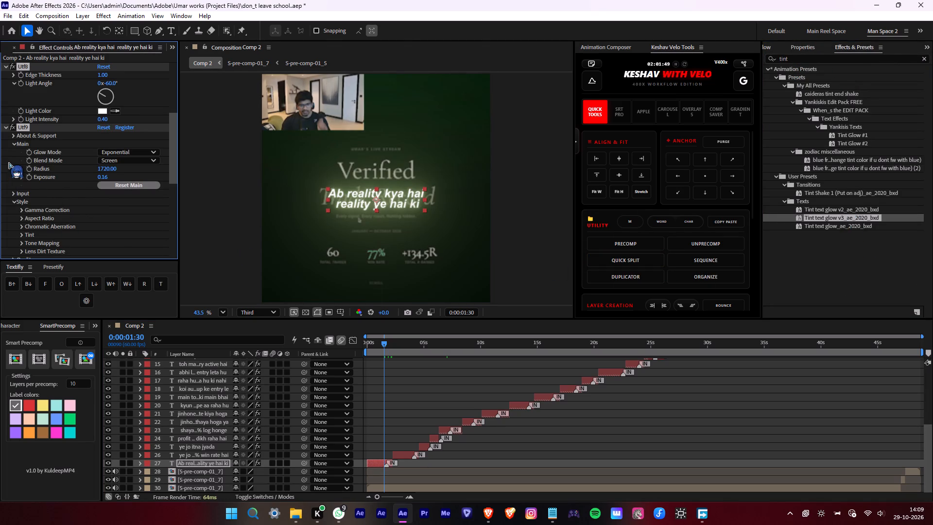
{"action": "left_click", "coordinate": [9, 163]}
{"action": "left_click", "coordinate": [102, 176]}
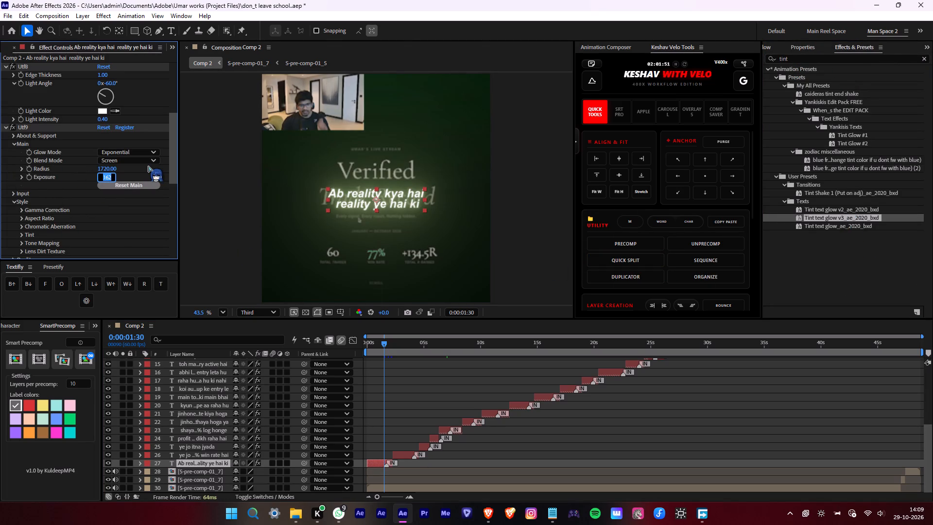
{"action": "type", "text": "0.10"}
{"action": "key", "text": "Return"}
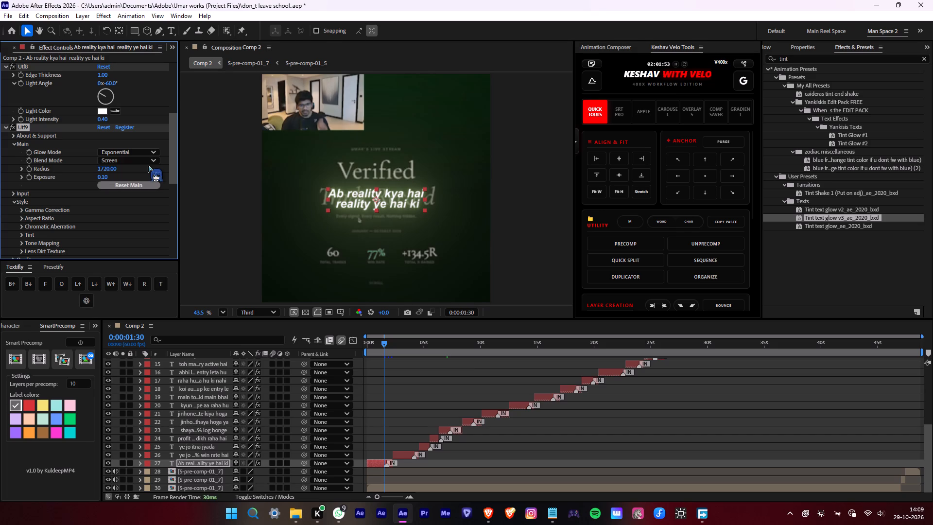
Copy all effects from the "Ab reality kya hai" subtitle and paste them onto the other subtitle layers, 1 through 26.
{"action": "left_click", "coordinate": [78, 172], "text": "ctrl"}
{"action": "key", "text": "ctrl+a"}
{"action": "key", "text": "ctrl+c"}
{"action": "left_click", "coordinate": [391, 452]}
{"action": "scroll", "coordinate": [433, 428], "scroll_direction": "up", "scroll_amount": 12}
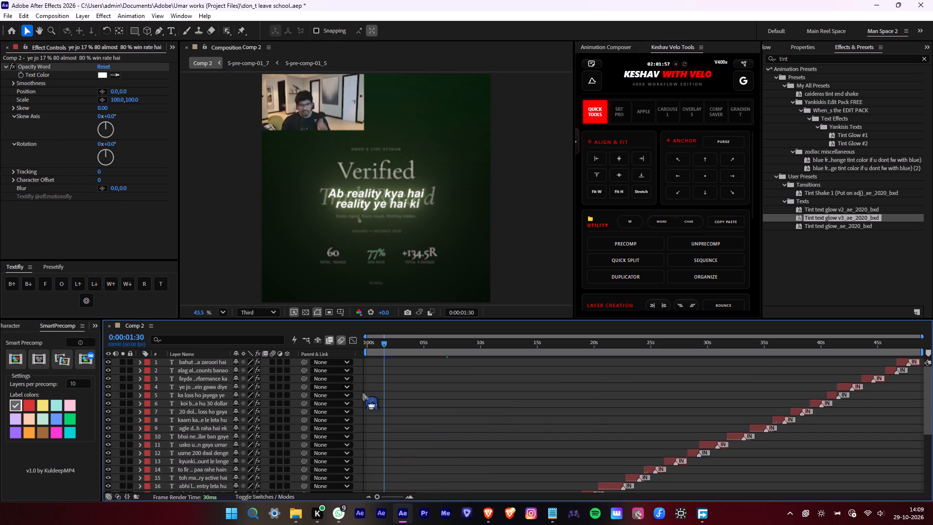
{"action": "left_click", "coordinate": [205, 365], "text": "shift"}
{"action": "key", "text": "ctrl+v"}
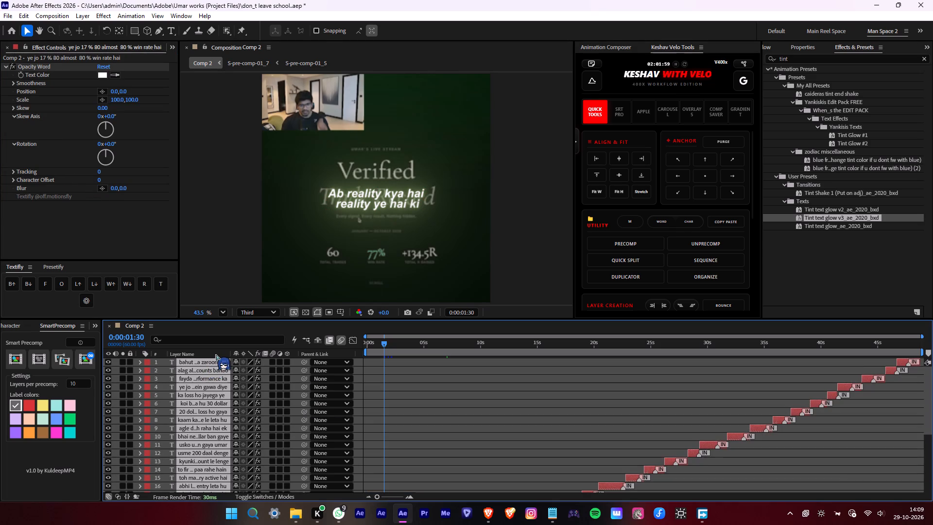
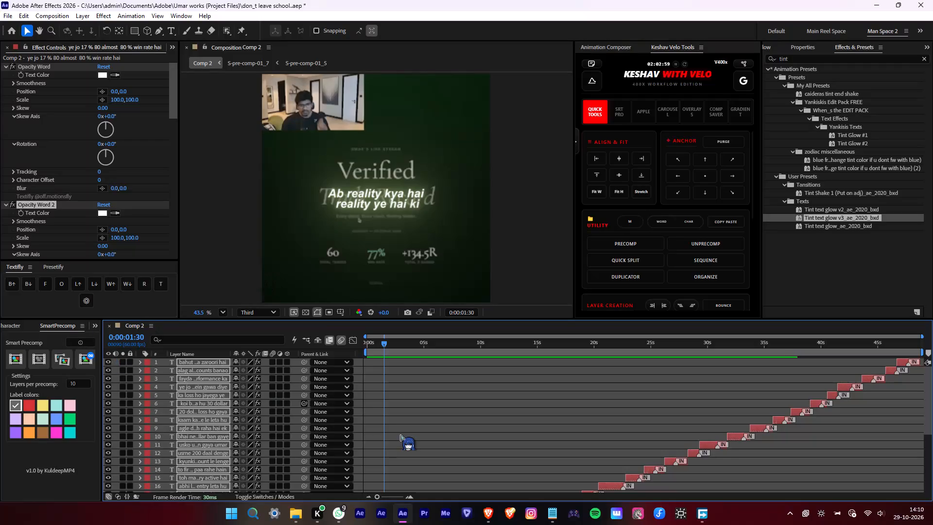
Examine the pasted glow on the subtitles up to about 22 seconds, including the effect stack on the "ye jo itna jyada" layer.
{"action": "scroll", "coordinate": [503, 406], "scroll_direction": "down", "scroll_amount": 7}
{"action": "left_click", "coordinate": [396, 395]}
{"action": "left_click_drag", "start_coordinate": [392, 350], "coordinate": [410, 350]}
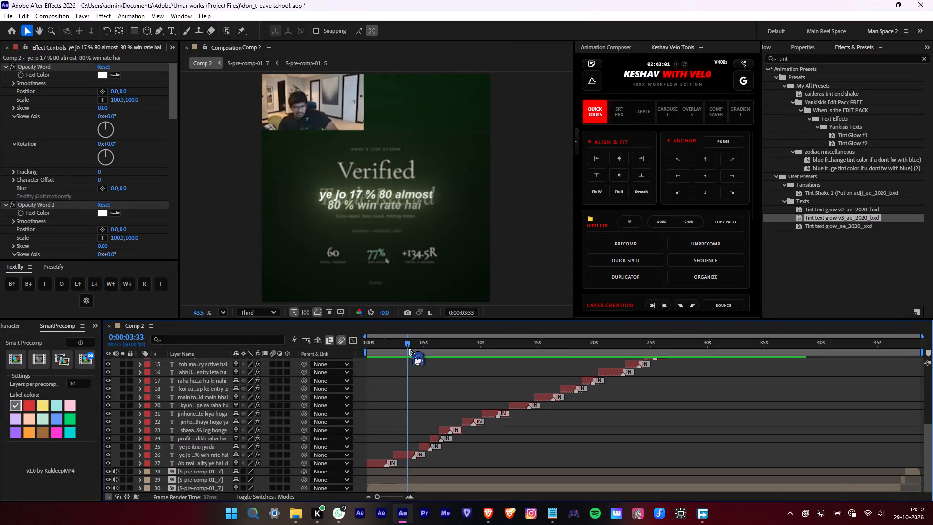
{"action": "left_click_drag", "start_coordinate": [410, 350], "coordinate": [429, 347]}
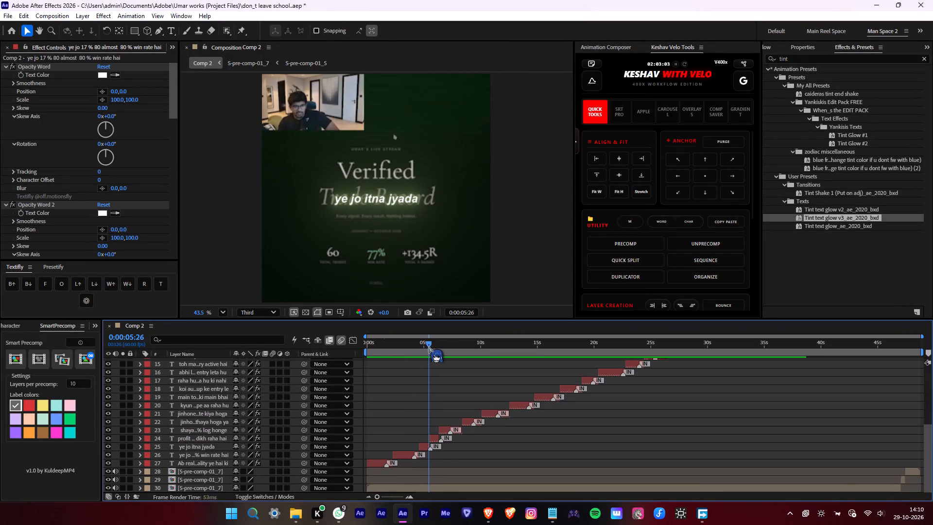
{"action": "left_click_drag", "start_coordinate": [429, 347], "coordinate": [427, 347]}
{"action": "left_click", "coordinate": [425, 448]}
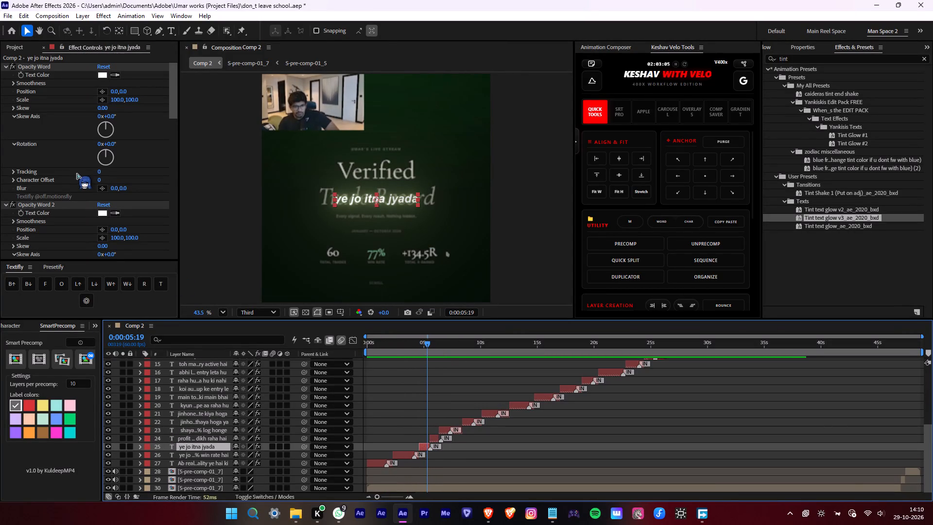
{"action": "scroll", "coordinate": [77, 177], "scroll_direction": "down", "scroll_amount": 9}
{"action": "scroll", "coordinate": [41, 189], "scroll_direction": "up", "scroll_amount": 4}
{"action": "scroll", "coordinate": [41, 189], "scroll_direction": "down", "scroll_amount": 5}
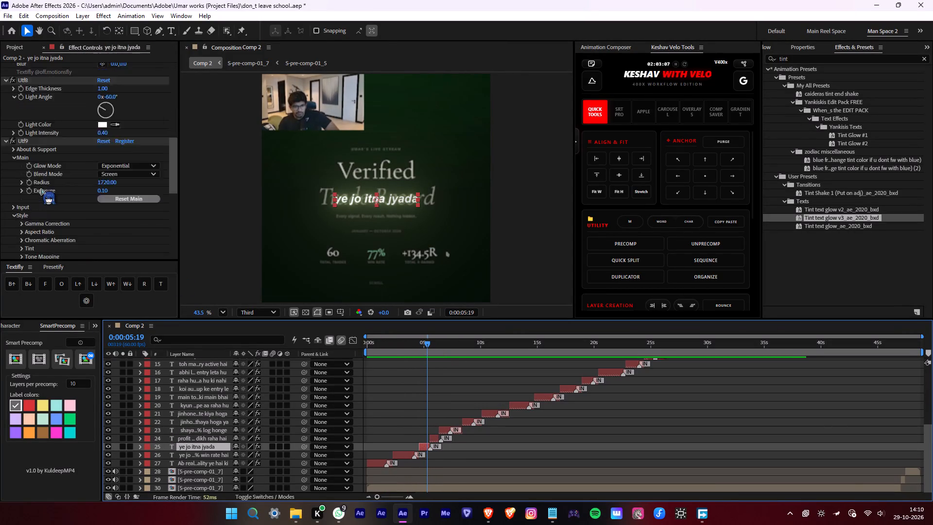
{"action": "scroll", "coordinate": [41, 189], "scroll_direction": "down", "scroll_amount": 3}
{"action": "scroll", "coordinate": [41, 189], "scroll_direction": "up", "scroll_amount": 11}
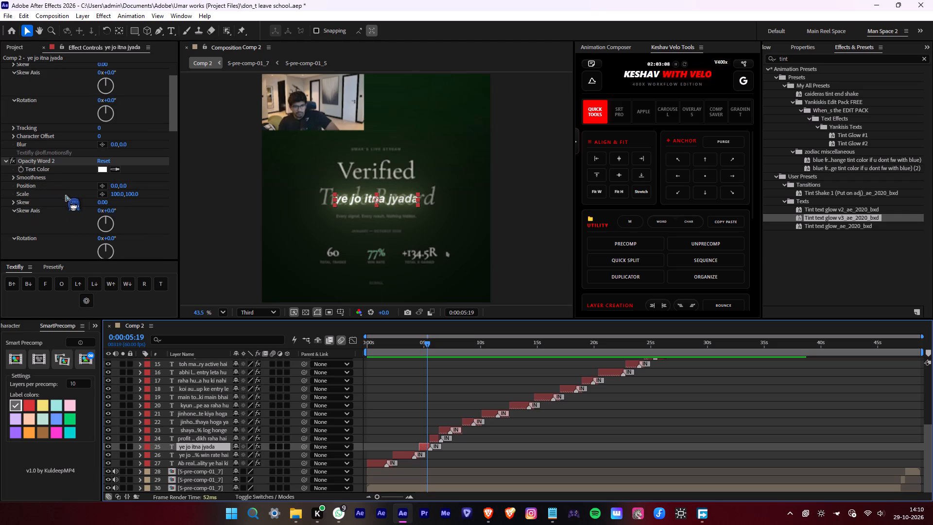
{"action": "left_click_drag", "start_coordinate": [436, 343], "coordinate": [581, 348]}
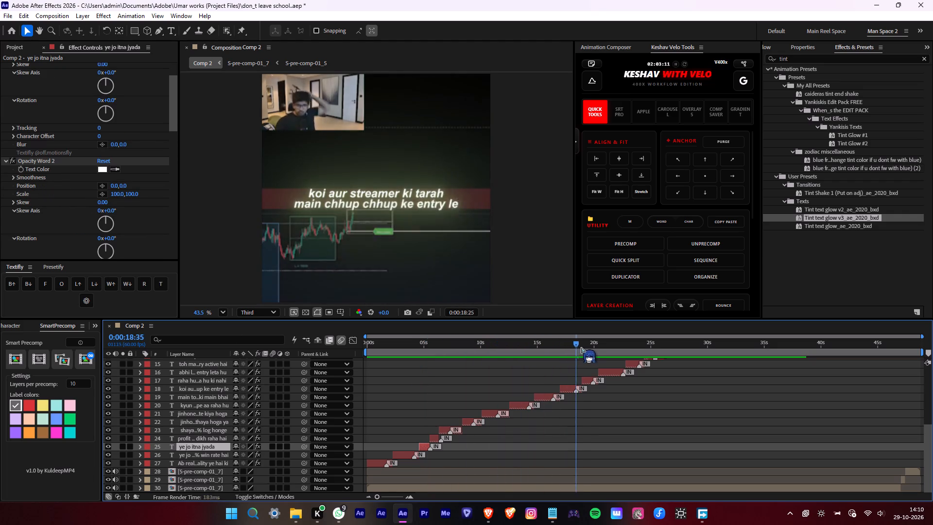
{"action": "left_click_drag", "start_coordinate": [581, 348], "coordinate": [615, 346]}
Undo the effects pasted onto the other subtitles, plus the exposure change and glow preset on the "Ab reality kya hai" subtitle.
{"action": "key", "text": "ctrl+shift+z"}
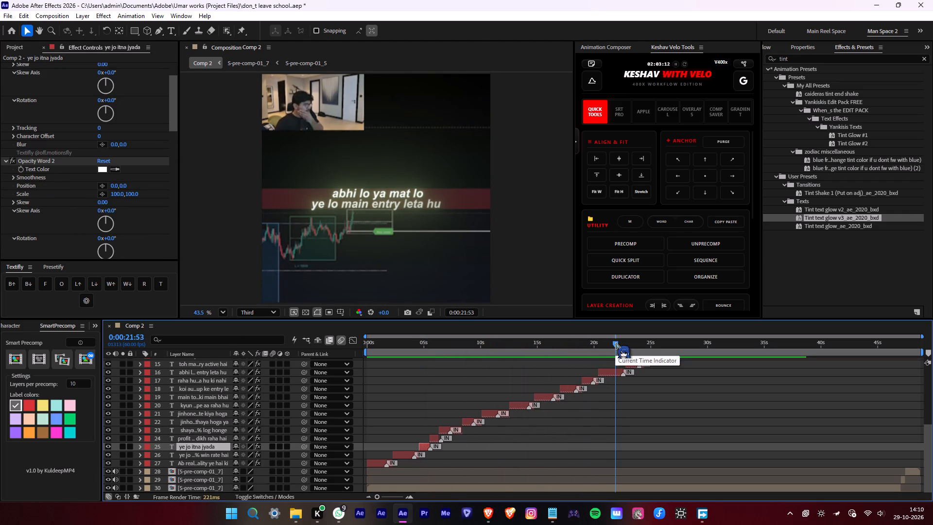
{"action": "key", "text": "ctrl+z"}
{"action": "left_click", "coordinate": [239, 306]}
{"action": "left_click", "coordinate": [243, 311]}
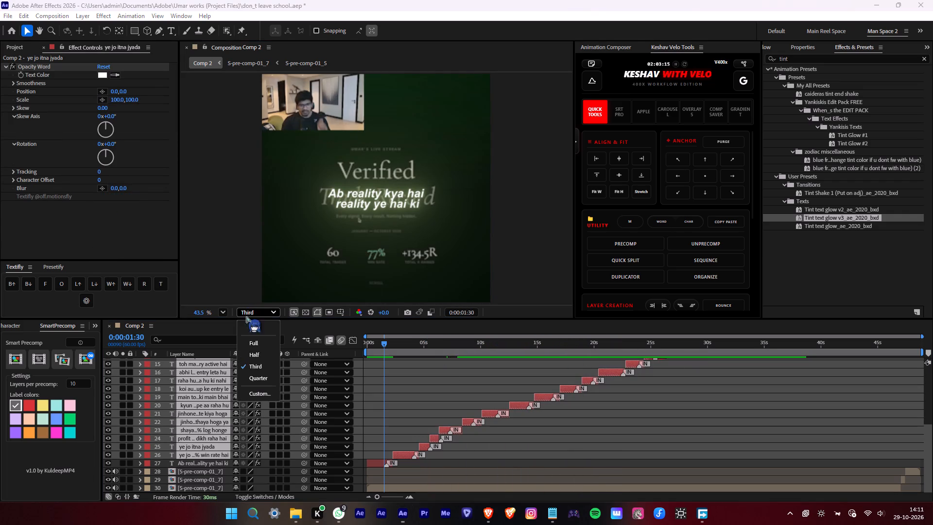
{"action": "left_click", "coordinate": [269, 342]}
{"action": "key", "text": "ctrl+z"}
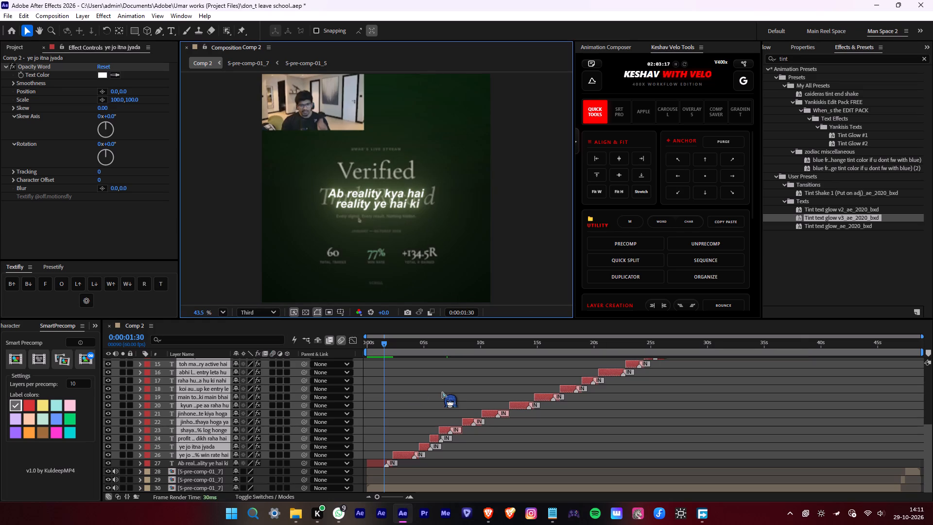
{"action": "key", "text": "ctrl+z"}
{"action": "key", "text": "ctrl+z"}
Set the composition's preview resolution to Full.
{"action": "left_click", "coordinate": [261, 312]}
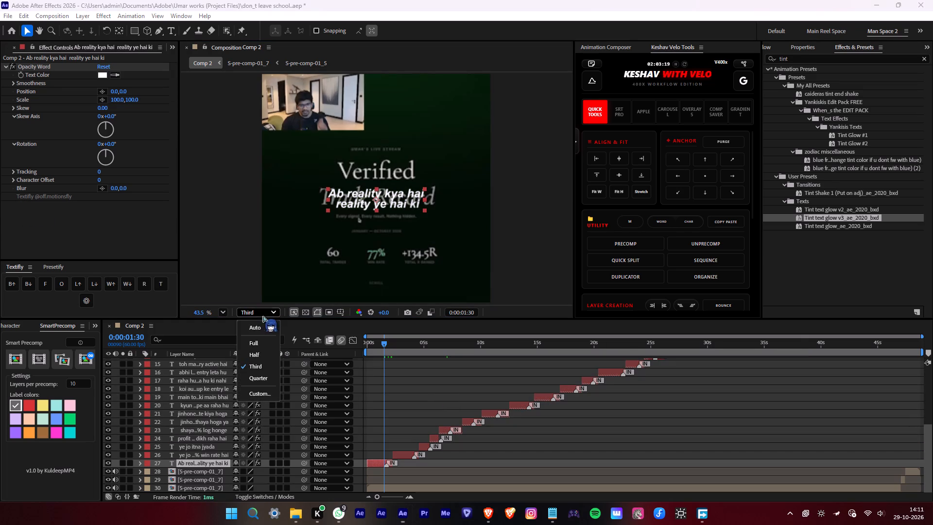
{"action": "left_click", "coordinate": [263, 339]}
Apply the "Tint text glow v3_ae_2020_bxd" preset to the "Ab reality kya hai" subtitle and set its glow Exposure to 0.09.
{"action": "double_click", "coordinate": [868, 219]}
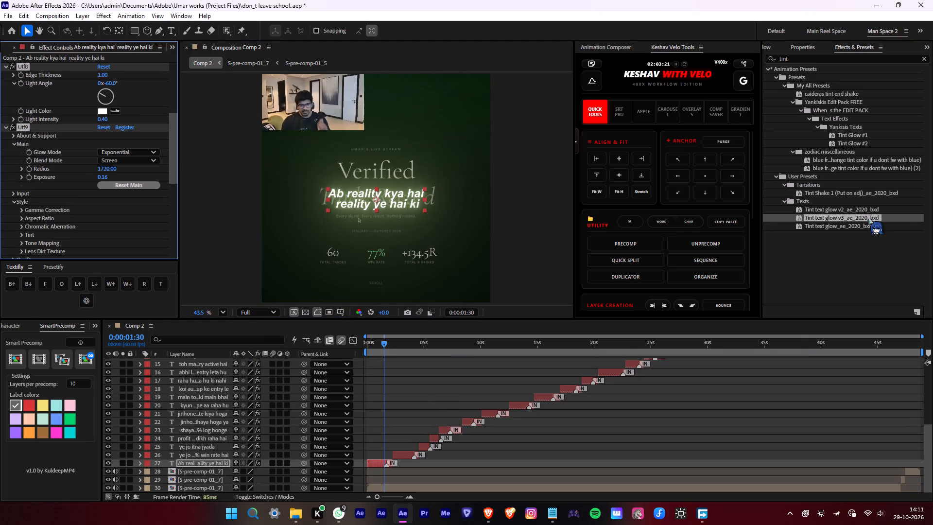
{"action": "left_click", "coordinate": [406, 365]}
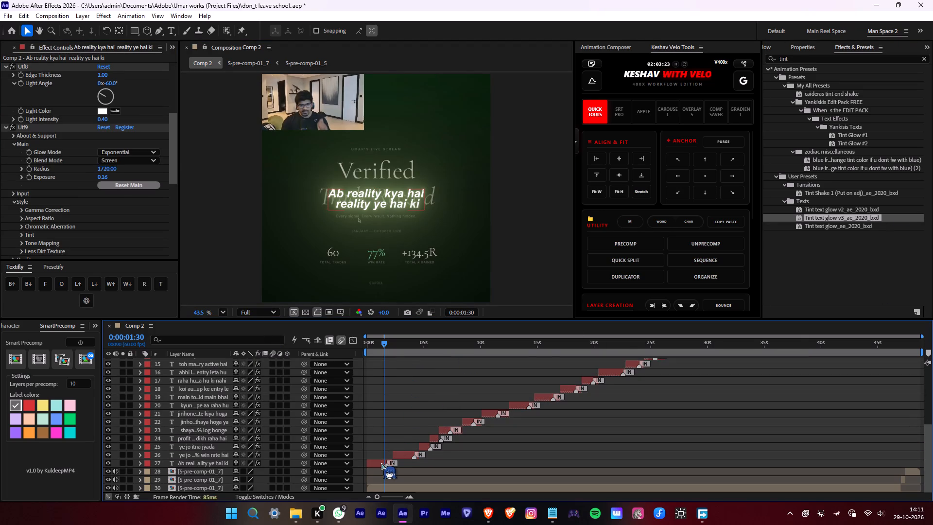
{"action": "left_click", "coordinate": [381, 464]}
{"action": "left_click_drag", "start_coordinate": [103, 177], "coordinate": [95, 177]}
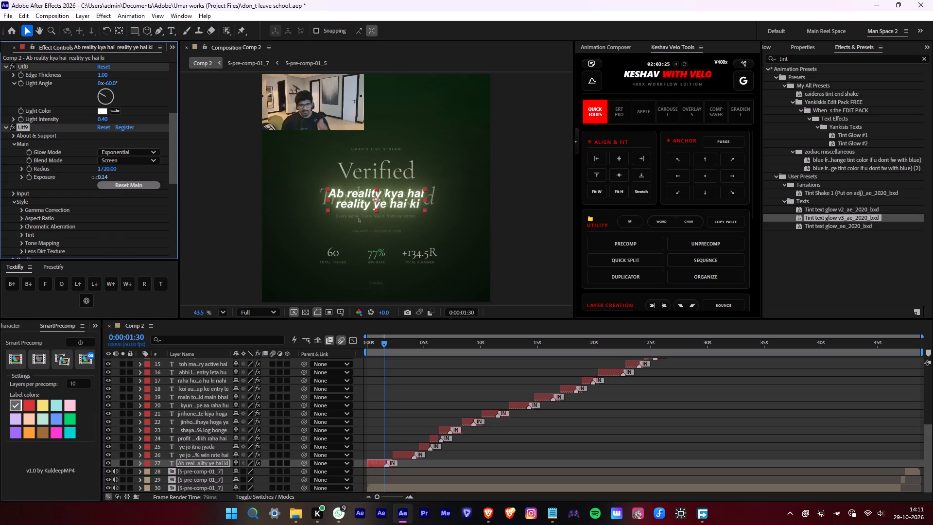
{"action": "left_click_drag", "start_coordinate": [95, 177], "coordinate": [65, 172]}
Copy only the preset effects Utf8 through Utf11 from the "Ab reality kya hai" subtitle, leaving out Opacity Word.
{"action": "scroll", "coordinate": [59, 186], "scroll_direction": "down", "scroll_amount": 5}
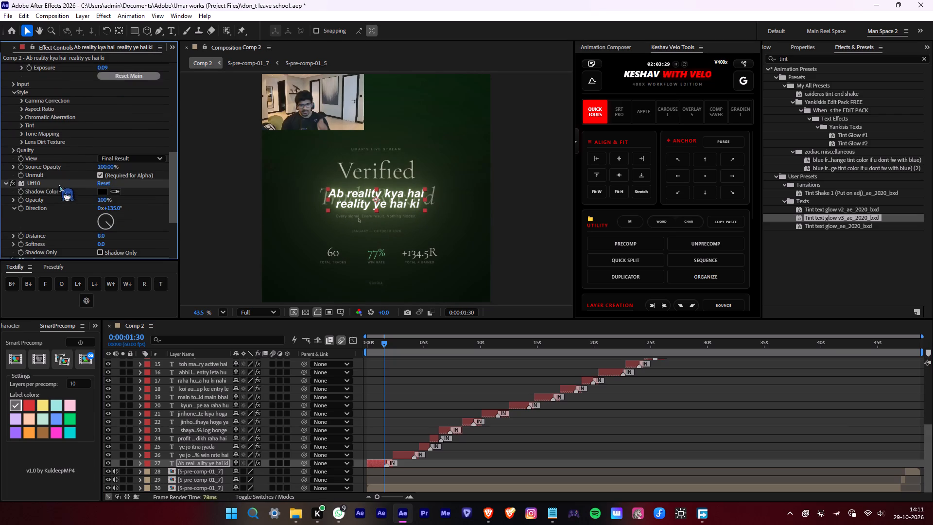
{"action": "left_click", "coordinate": [65, 172], "text": "ctrl"}
{"action": "key", "text": "ctrl+a"}
{"action": "left_click", "coordinate": [5, 184]}
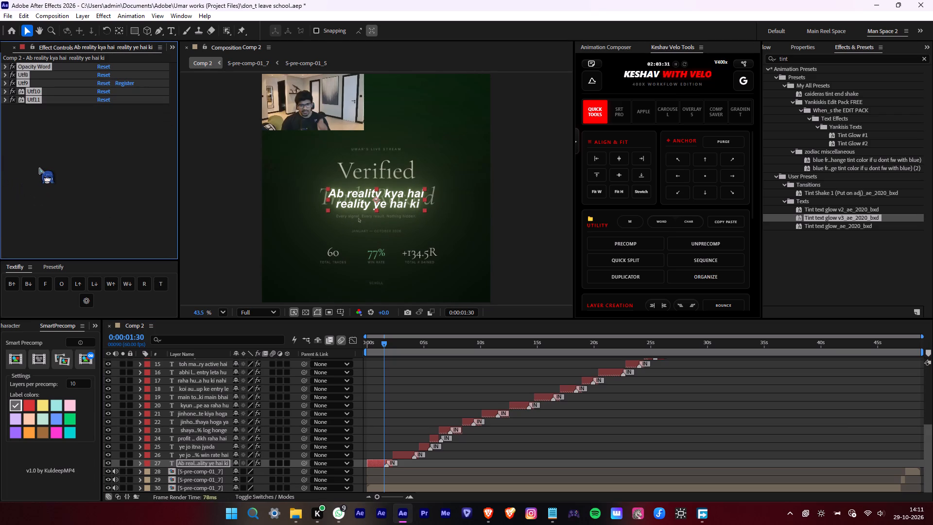
{"action": "left_click", "coordinate": [37, 167]}
{"action": "left_click", "coordinate": [33, 100]}
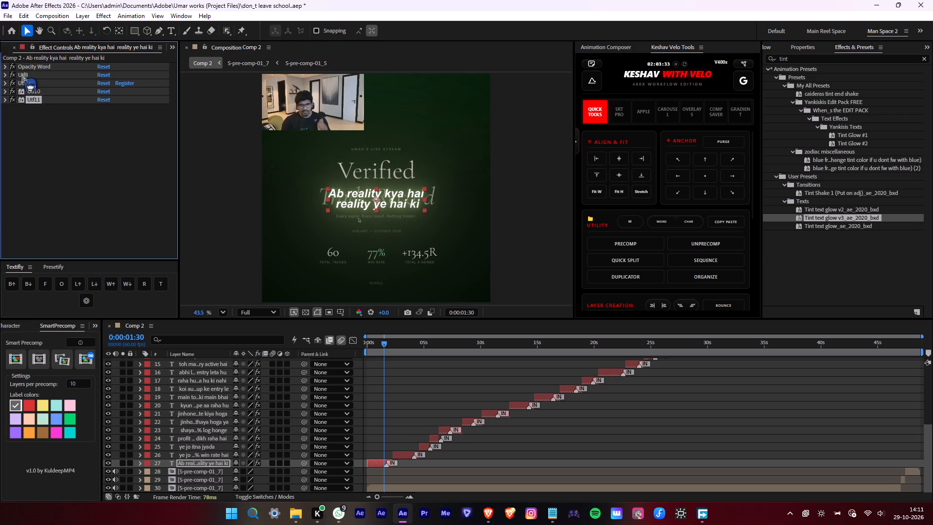
{"action": "left_click", "coordinate": [22, 76], "text": "shift"}
{"action": "key", "text": "ctrl+c"}
With the "ye jo 17 % 80 almost 80 % win rate hai" layer selected, review the unglowed subtitles between about 4 and 30 seconds.
{"action": "left_click", "coordinate": [397, 453]}
{"action": "scroll", "coordinate": [518, 447], "scroll_direction": "up", "scroll_amount": 1}
{"action": "scroll", "coordinate": [518, 447], "scroll_direction": "down", "scroll_amount": 1}
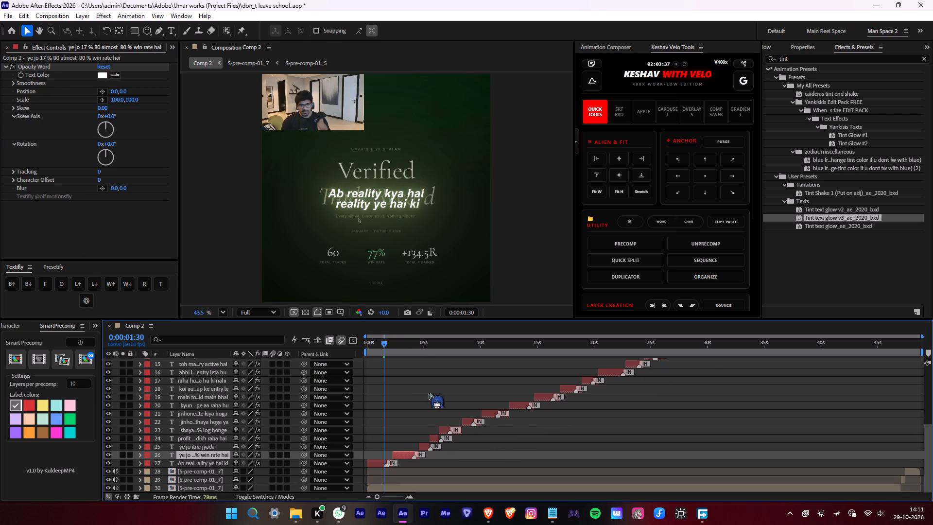
{"action": "left_click_drag", "start_coordinate": [396, 345], "coordinate": [485, 351]}
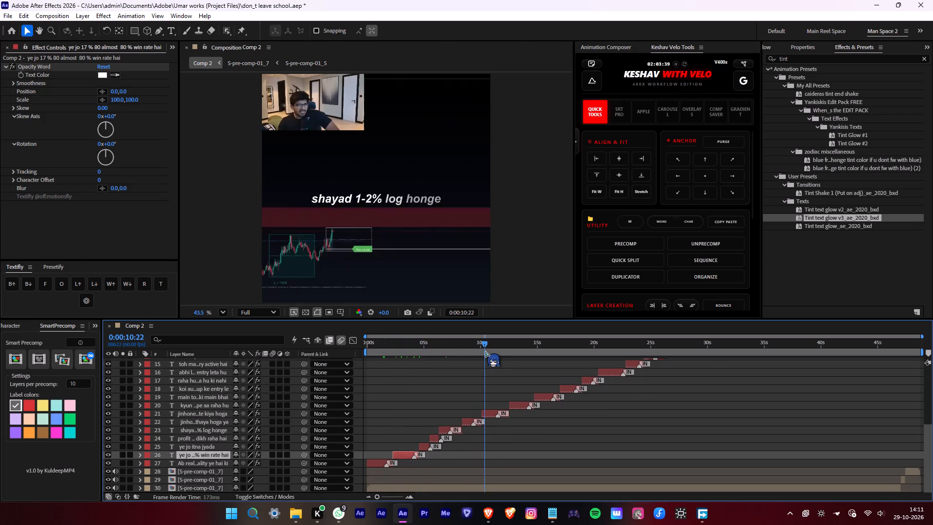
{"action": "left_click_drag", "start_coordinate": [485, 351], "coordinate": [652, 362]}
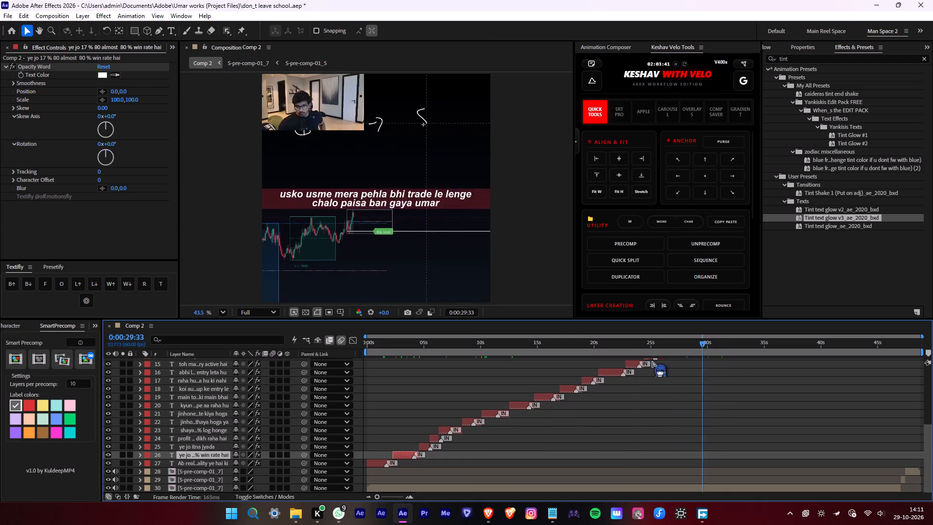
{"action": "left_click_drag", "start_coordinate": [652, 362], "coordinate": [446, 367]}
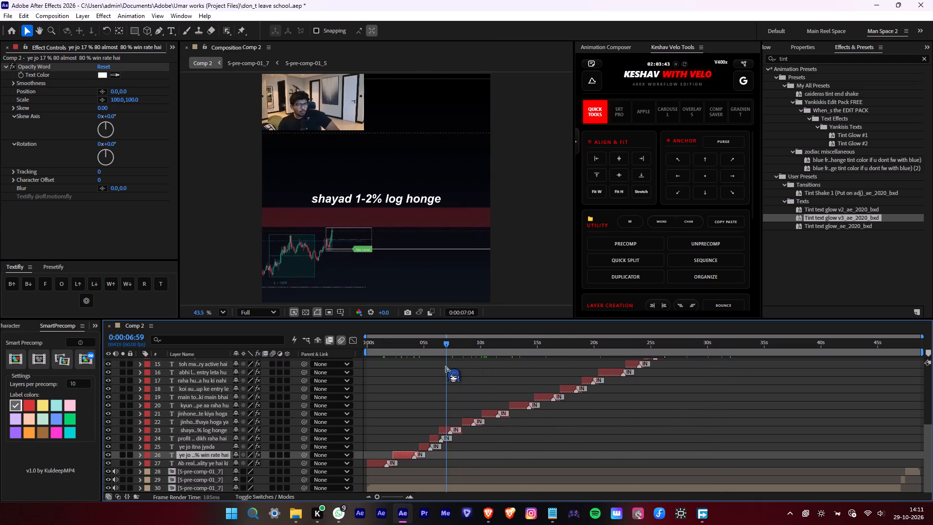
{"action": "left_click_drag", "start_coordinate": [446, 367], "coordinate": [420, 364]}
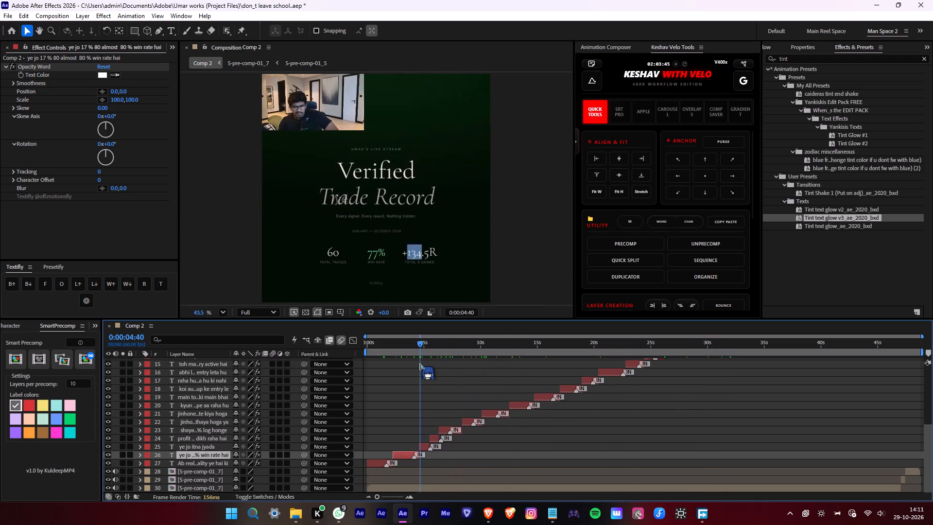
{"action": "left_click_drag", "start_coordinate": [420, 364], "coordinate": [419, 364]}
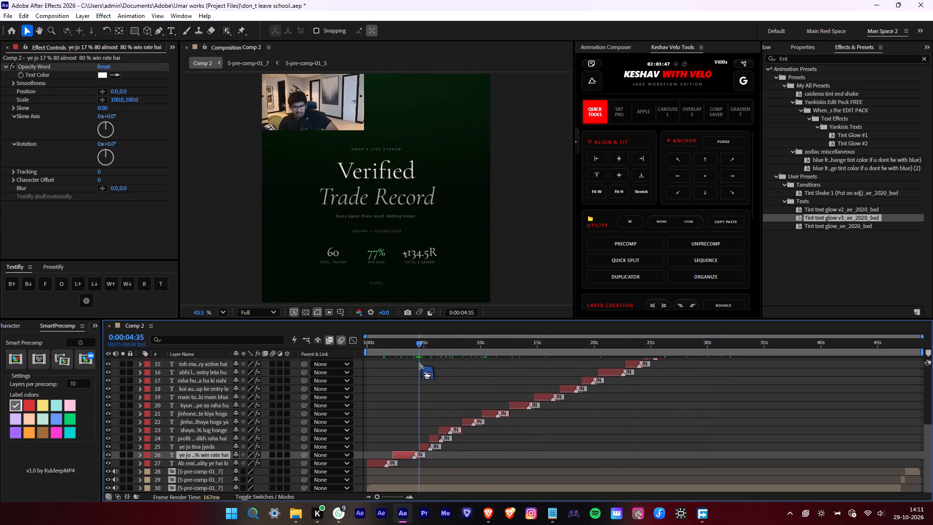
{"action": "left_click_drag", "start_coordinate": [419, 364], "coordinate": [480, 361]}
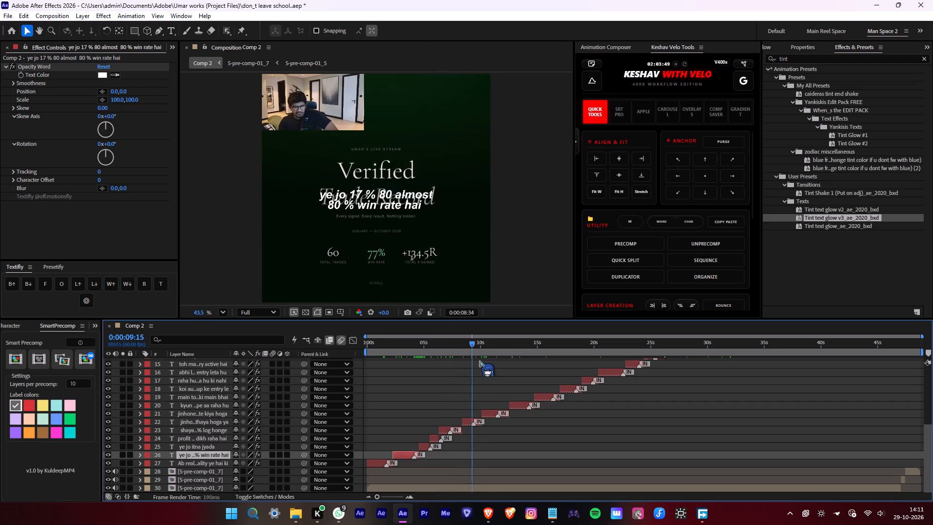
{"action": "left_click_drag", "start_coordinate": [480, 361], "coordinate": [465, 361]}
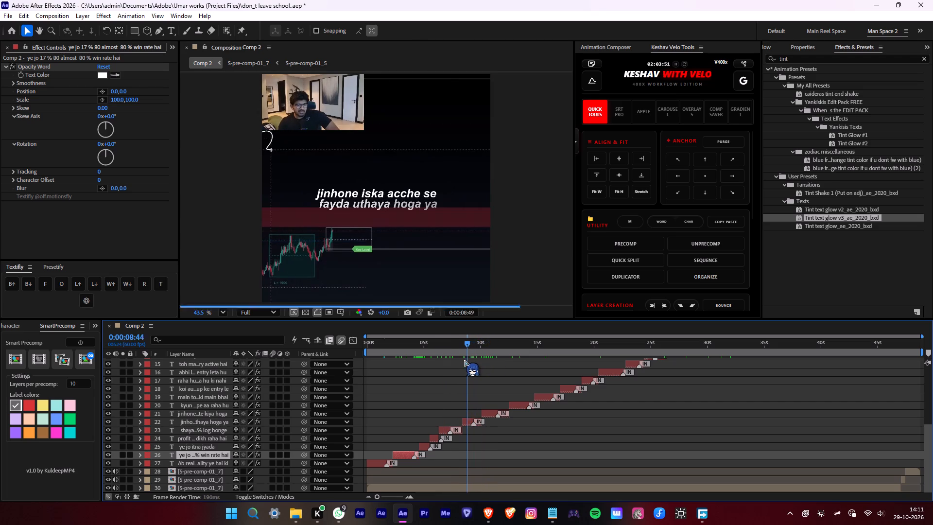
{"action": "left_click_drag", "start_coordinate": [465, 361], "coordinate": [453, 361]}
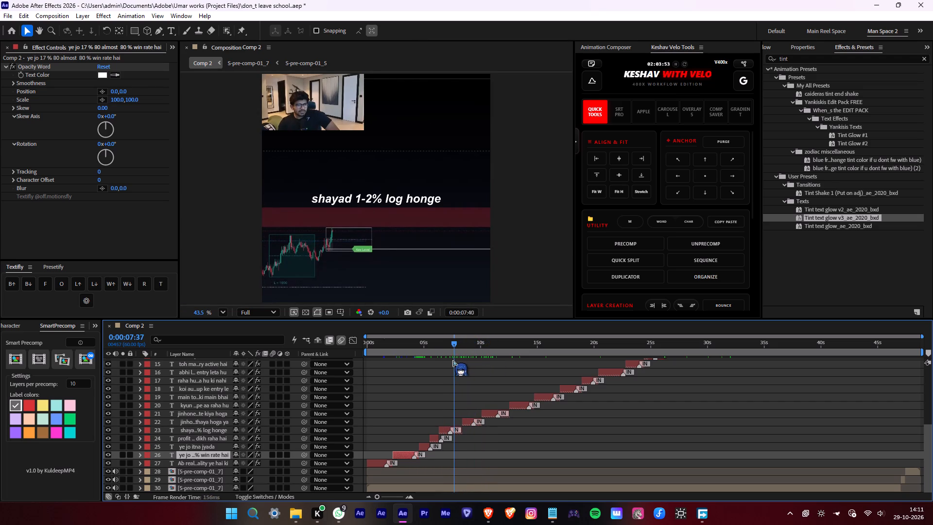
{"action": "left_click_drag", "start_coordinate": [453, 361], "coordinate": [426, 358]}
Closely examine the subtitle changes from "ye jo itna jyada" to "shayad 1-2% log honge", ending at 0:00:06:20.
{"action": "scroll", "coordinate": [427, 358], "scroll_direction": "up", "scroll_amount": 4, "text": "alt"}
{"action": "left_click_drag", "start_coordinate": [403, 347], "coordinate": [407, 347]}
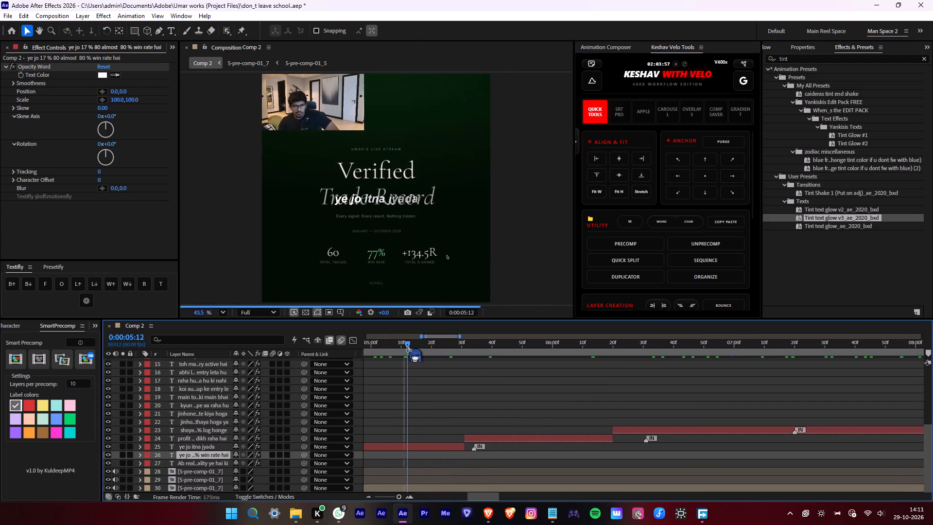
{"action": "left_click_drag", "start_coordinate": [407, 347], "coordinate": [428, 348]}
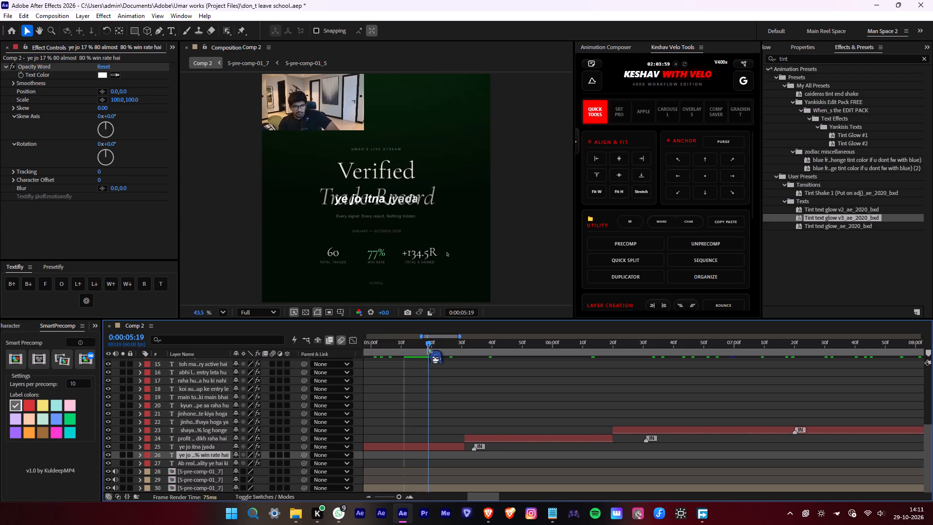
{"action": "left_click_drag", "start_coordinate": [428, 348], "coordinate": [596, 364]}
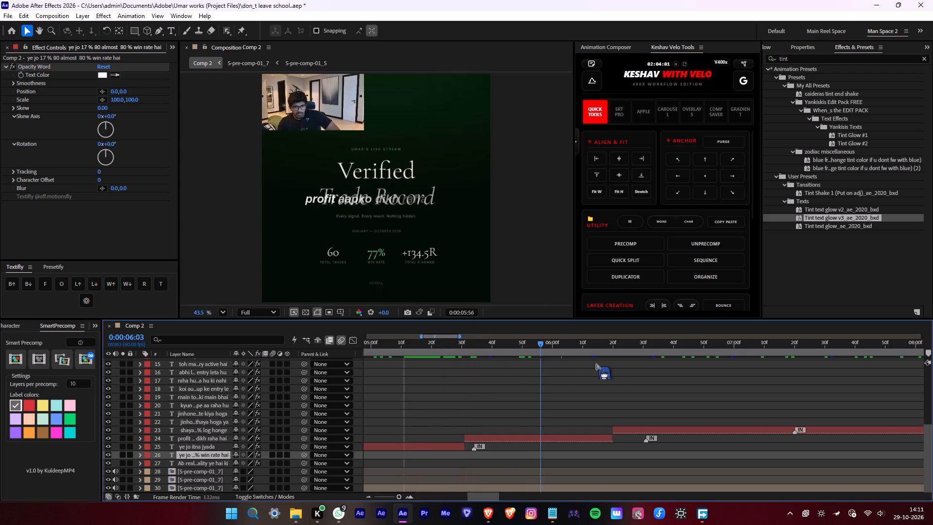
{"action": "left_click_drag", "start_coordinate": [596, 364], "coordinate": [650, 379]}
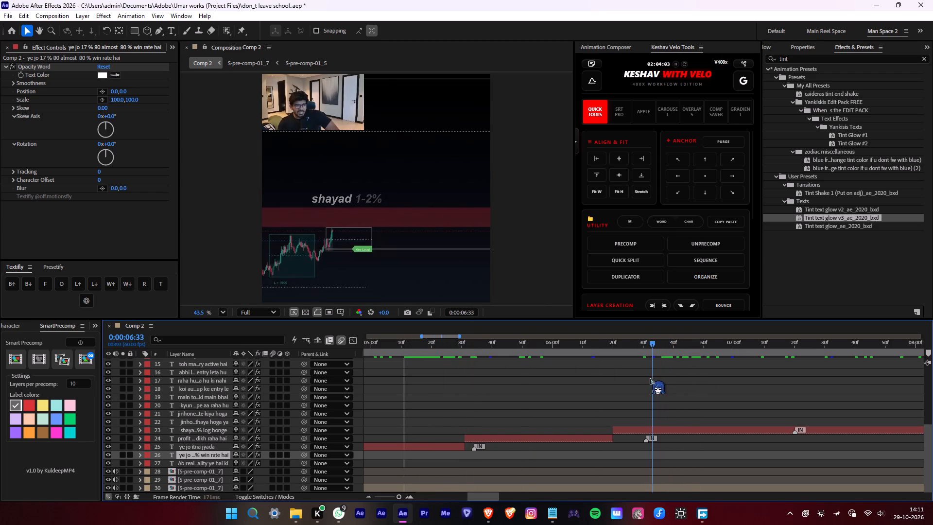
{"action": "left_click_drag", "start_coordinate": [650, 379], "coordinate": [612, 380]}
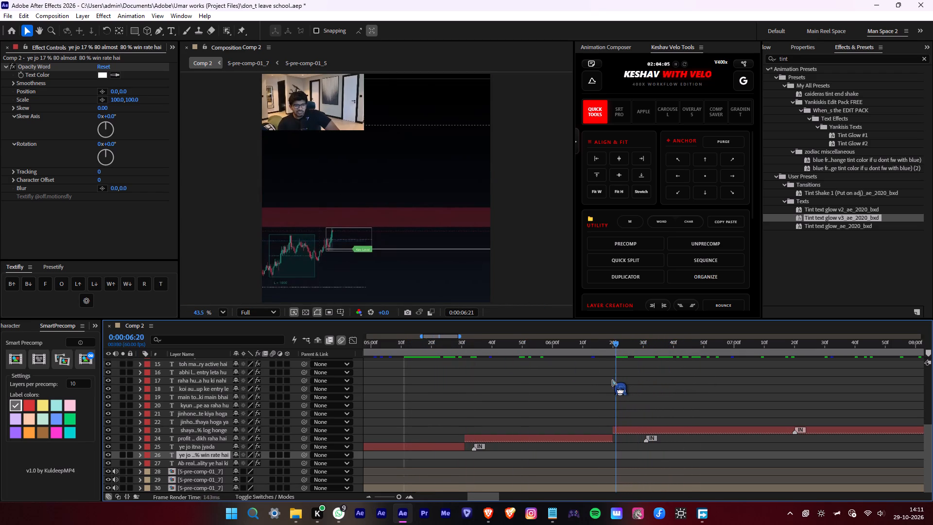
{"action": "left_click_drag", "start_coordinate": [612, 380], "coordinate": [611, 380]}
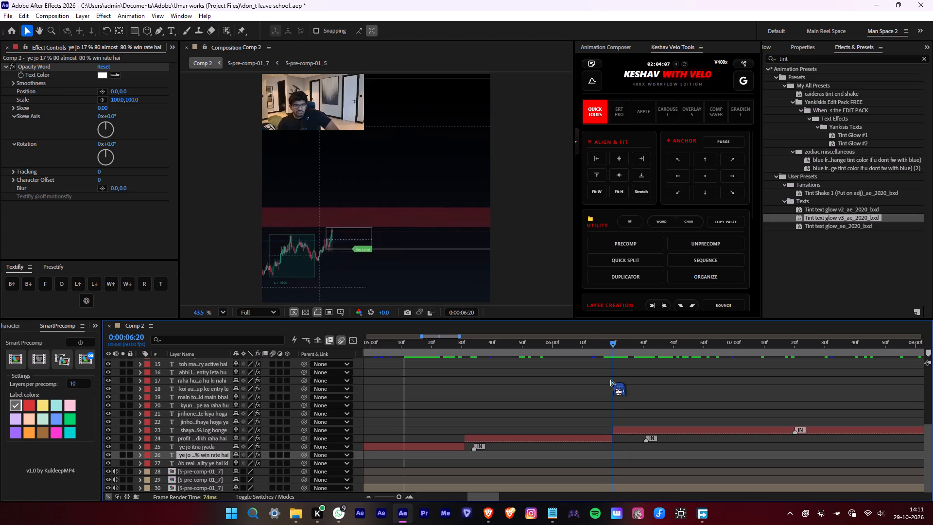
{"action": "left_click_drag", "start_coordinate": [611, 380], "coordinate": [612, 380]}
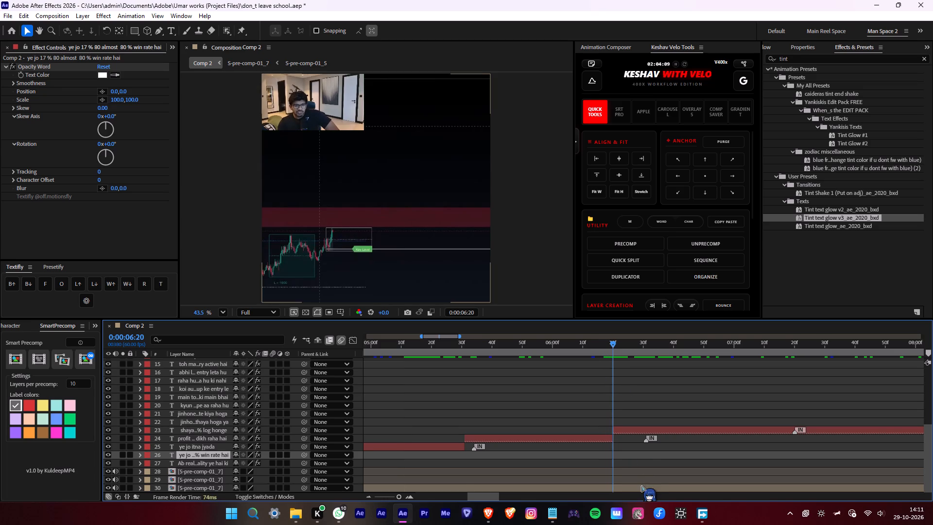
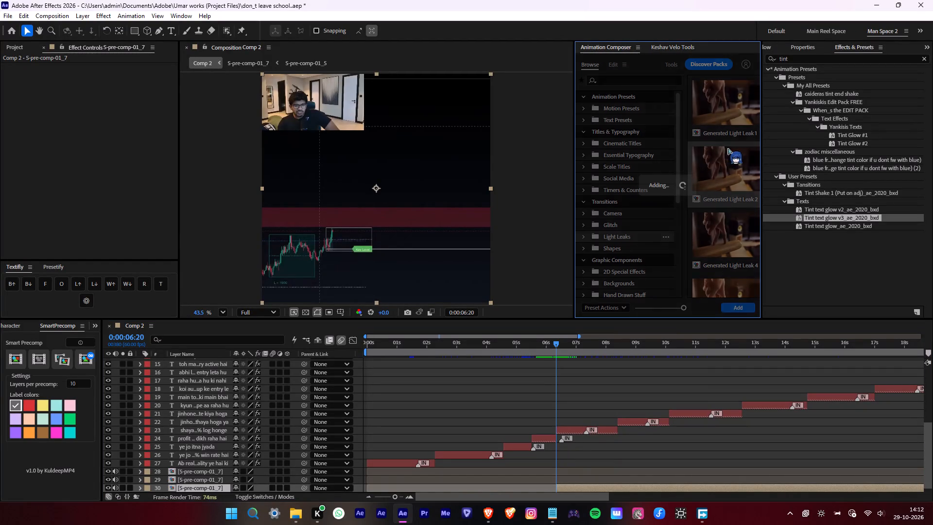
Move the first four subtitles, "Ab reality kya hai" through "profit aapko dikh raha hai", down to a Y position of 730.
{"action": "left_click_drag", "start_coordinate": [553, 351], "coordinate": [542, 355]}
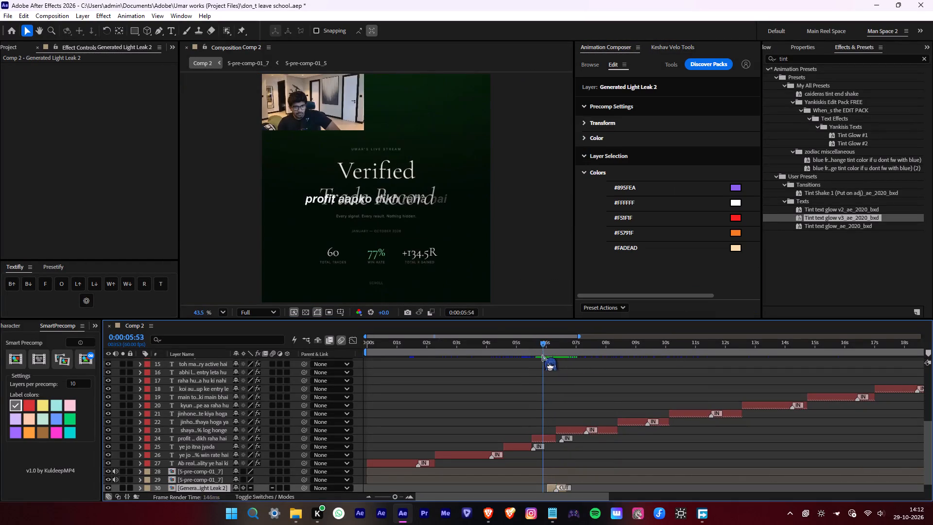
{"action": "left_click_drag", "start_coordinate": [542, 355], "coordinate": [540, 361]}
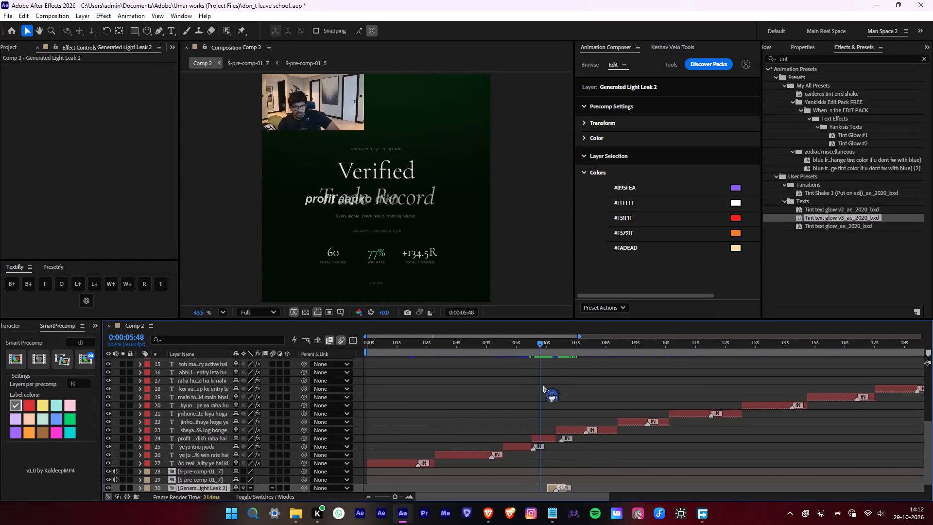
{"action": "left_click", "coordinate": [549, 444]}
{"action": "left_click", "coordinate": [548, 439]}
{"action": "scroll", "coordinate": [548, 437], "scroll_direction": "down", "scroll_amount": 3}
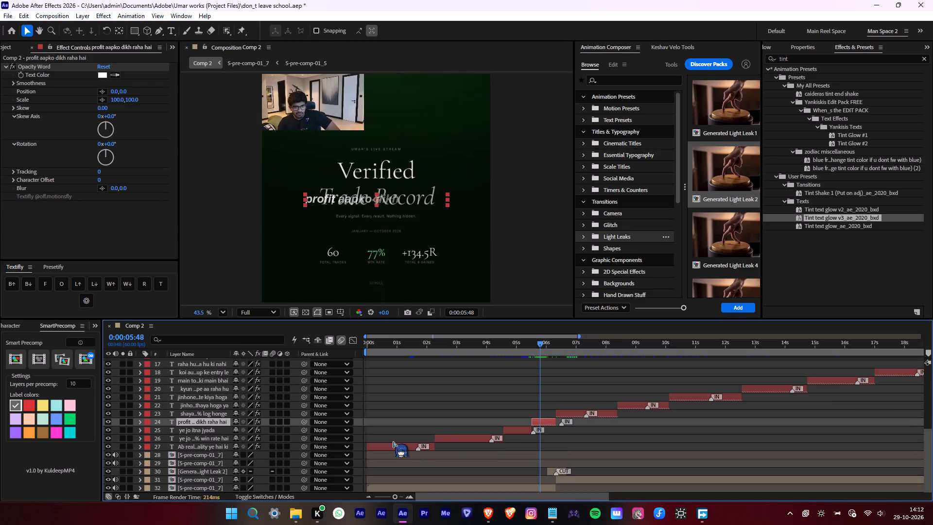
{"action": "left_click", "coordinate": [393, 445], "text": "shift"}
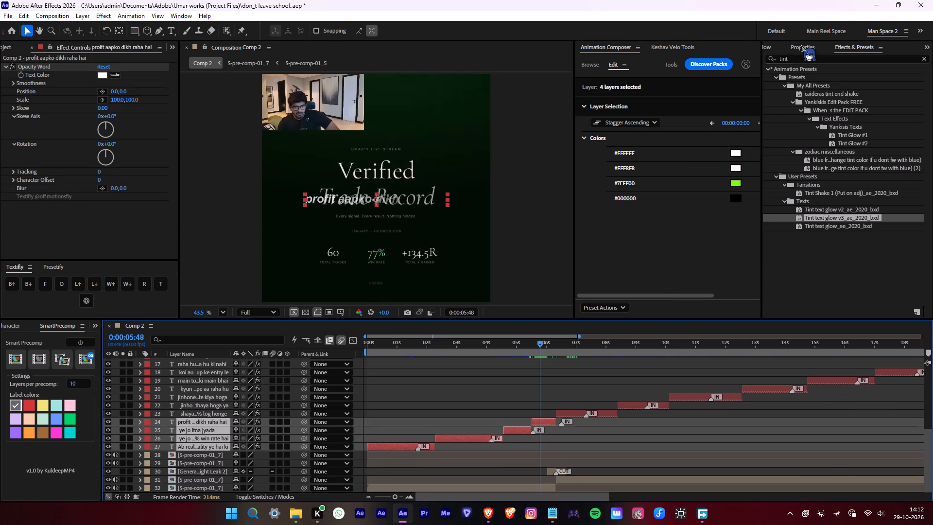
{"action": "left_click", "coordinate": [801, 46]}
{"action": "left_click_drag", "start_coordinate": [880, 77], "coordinate": [918, 77]}
{"action": "left_click_drag", "start_coordinate": [875, 79], "coordinate": [906, 81]}
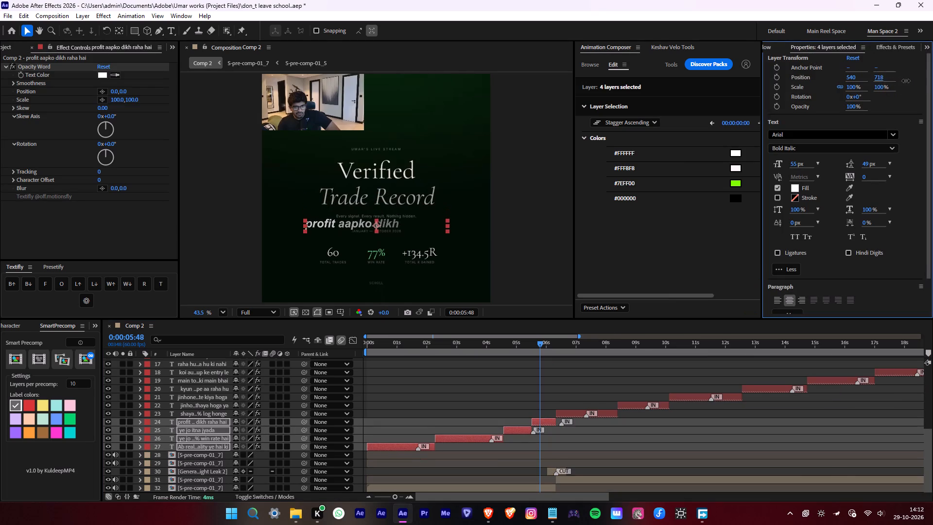
{"action": "left_click_drag", "start_coordinate": [906, 81], "coordinate": [904, 81]}
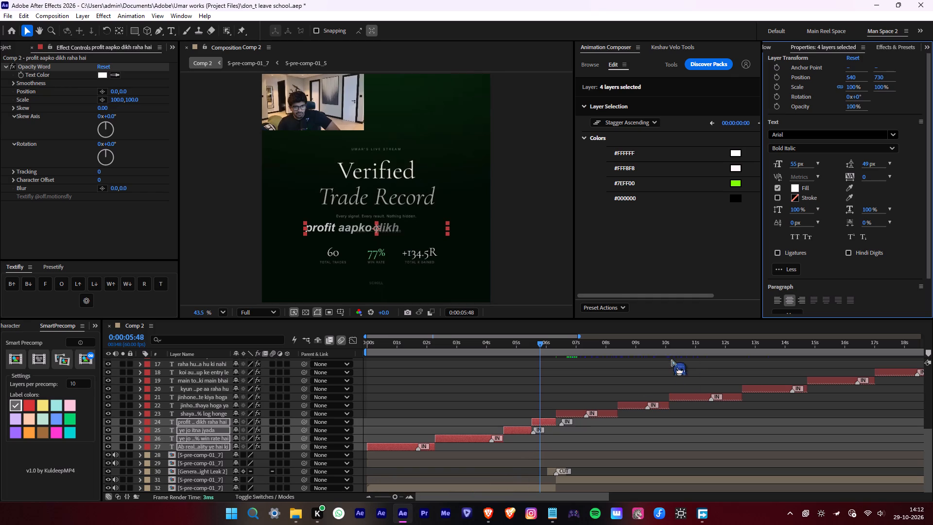
Copy effects Utf8 through Utf11 from the "Ab reality kya hai" subtitle onto the following three, up to "profit aapko dikh raha hai".
{"action": "left_click", "coordinate": [635, 436]}
{"action": "left_click", "coordinate": [410, 444]}
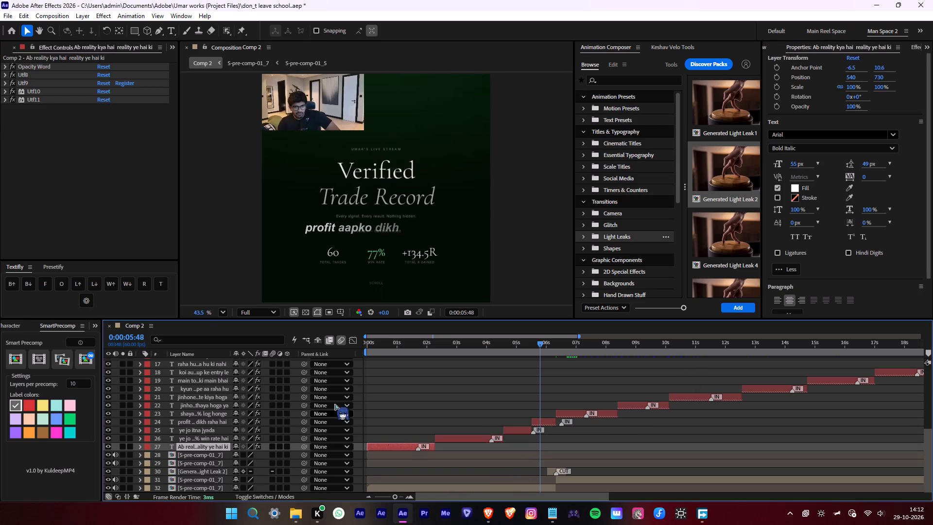
{"action": "left_click", "coordinate": [41, 99]}
{"action": "left_click", "coordinate": [27, 75], "text": "shift"}
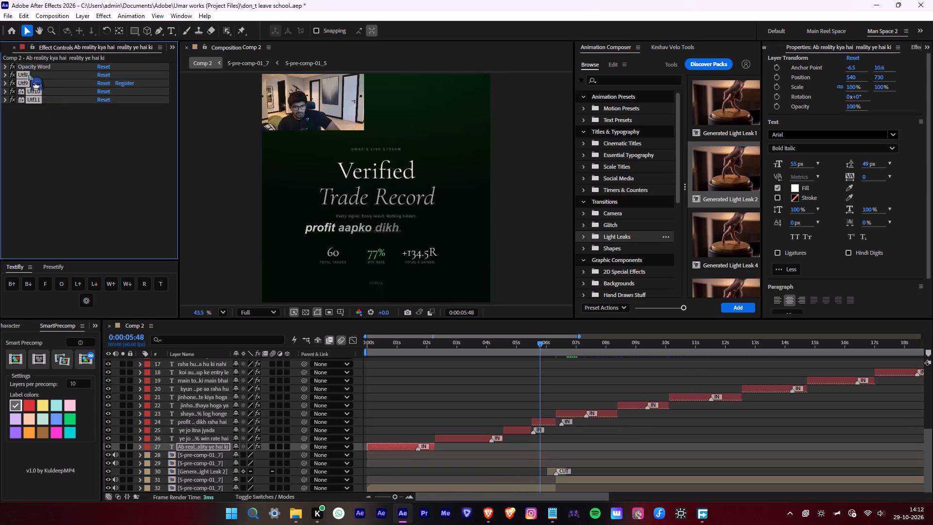
{"action": "key", "text": "ctrl+c"}
{"action": "left_click", "coordinate": [473, 439]}
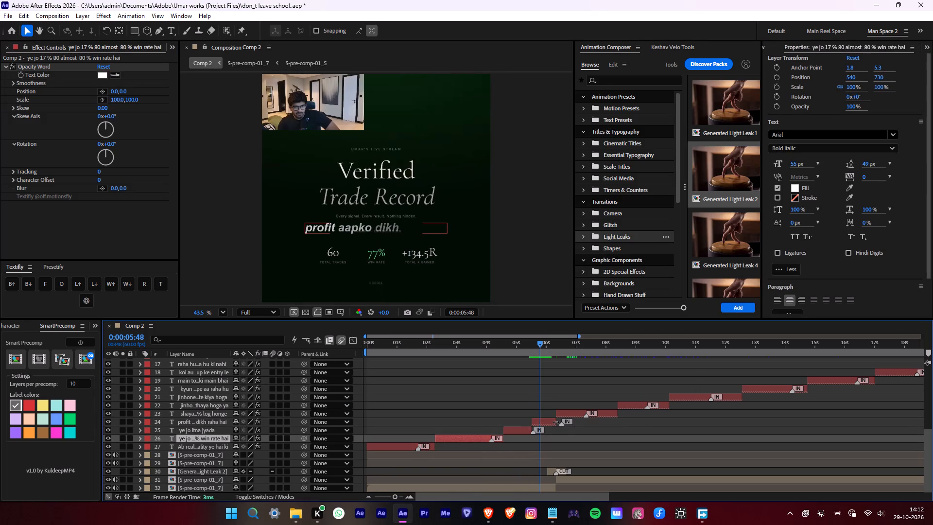
{"action": "left_click", "coordinate": [555, 421], "text": "shift"}
{"action": "key", "text": "ctrl+v"}
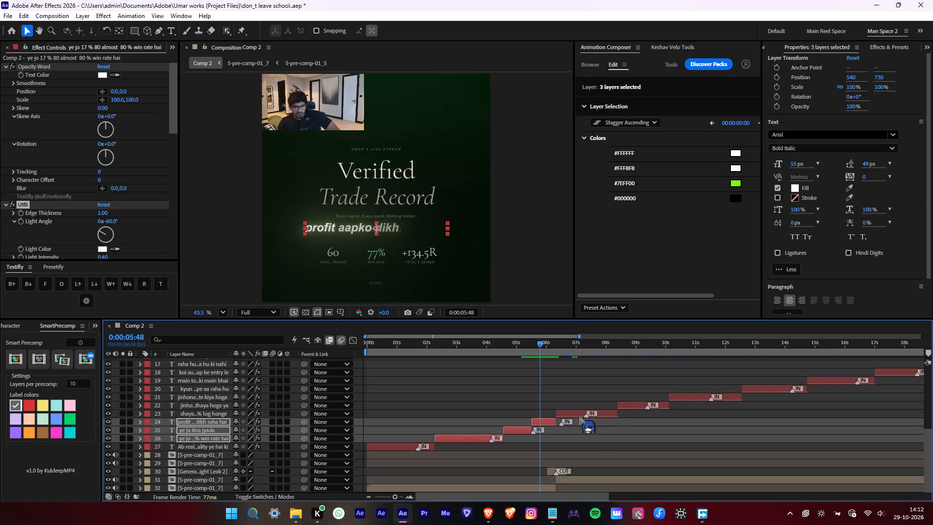
Paste the copied glow effects onto all the remaining subtitles, from "shayad 1-2% log honge" through the final one on layer 1.
{"action": "left_click", "coordinate": [580, 418]}
{"action": "left_click", "coordinate": [579, 413]}
{"action": "scroll", "coordinate": [635, 424], "scroll_direction": "up", "scroll_amount": 4}
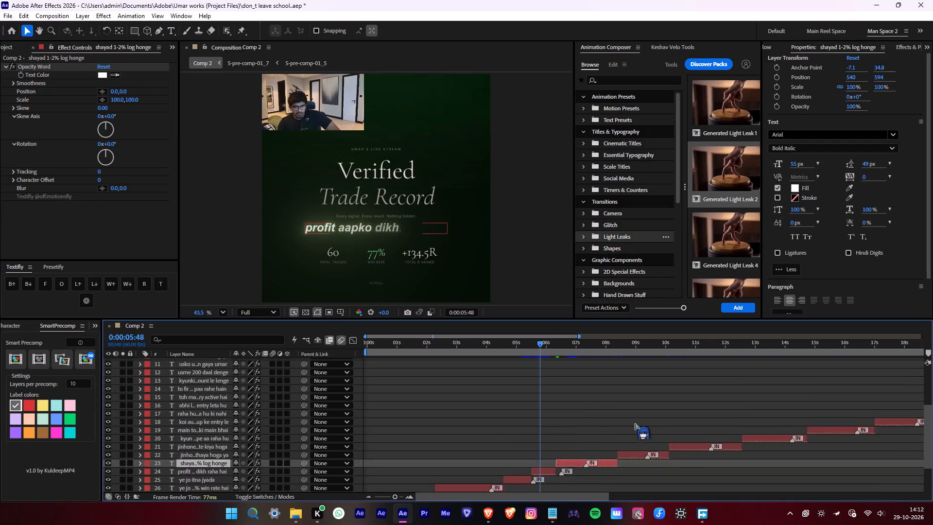
{"action": "scroll", "coordinate": [635, 424], "scroll_direction": "up", "scroll_amount": 3}
{"action": "scroll", "coordinate": [576, 420], "scroll_direction": "down", "scroll_amount": 7, "text": "alt"}
{"action": "left_click", "coordinate": [213, 364], "text": "shift"}
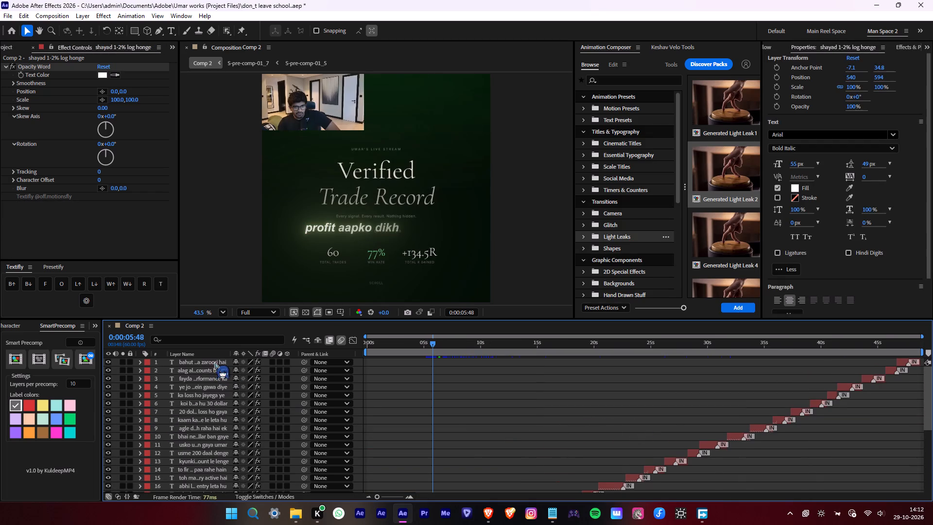
{"action": "key", "text": "ctrl+v"}
Play Comp 2 from 0:00:00:00 to check the glowing subtitles.
{"action": "scroll", "coordinate": [466, 390], "scroll_direction": "down", "scroll_amount": 2}
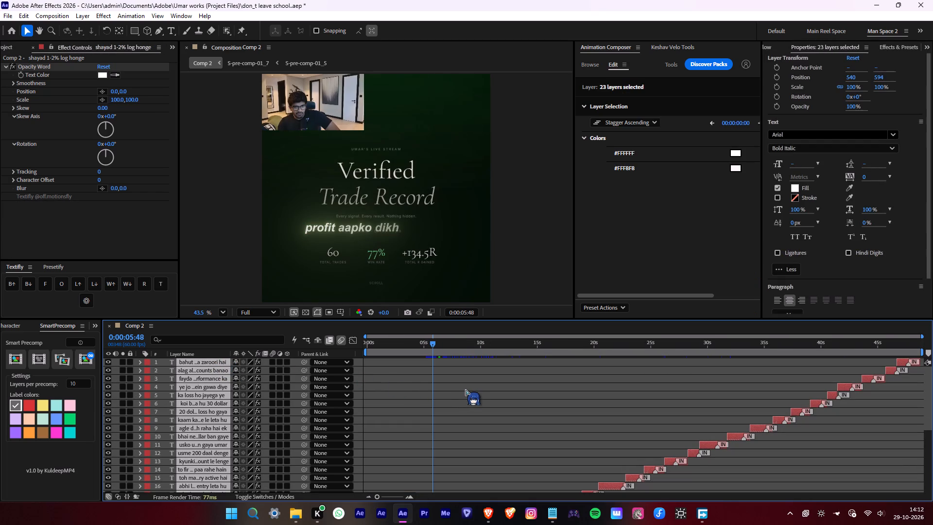
{"action": "scroll", "coordinate": [466, 390], "scroll_direction": "down", "scroll_amount": 2}
{"action": "left_click_drag", "start_coordinate": [426, 349], "coordinate": [329, 347]}
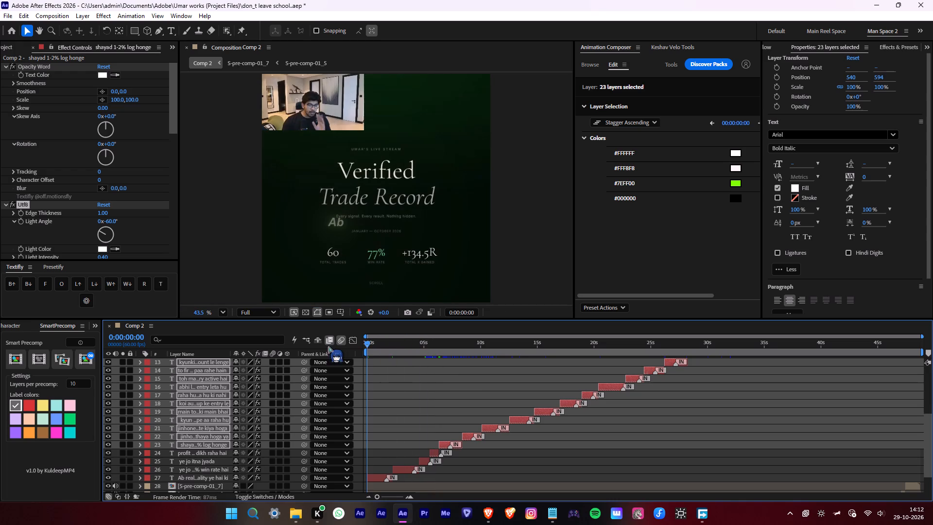
{"action": "key", "text": "space"}
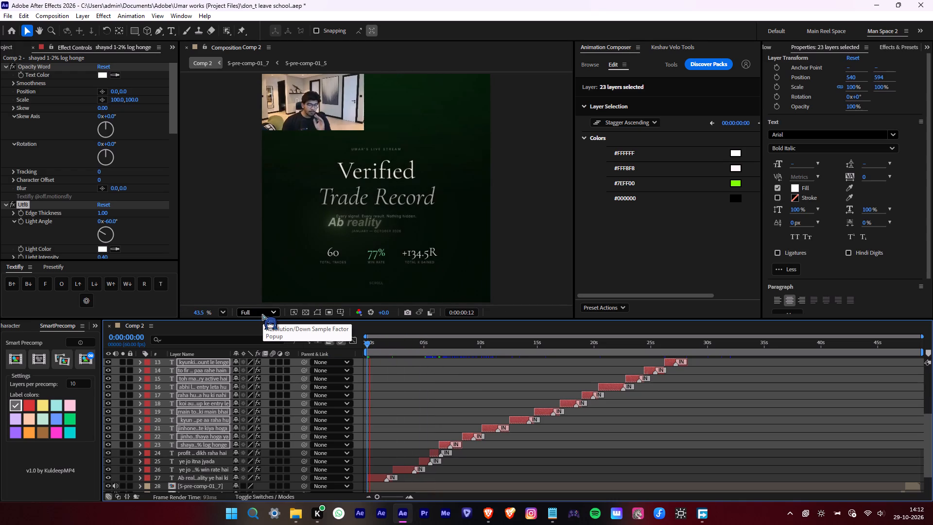